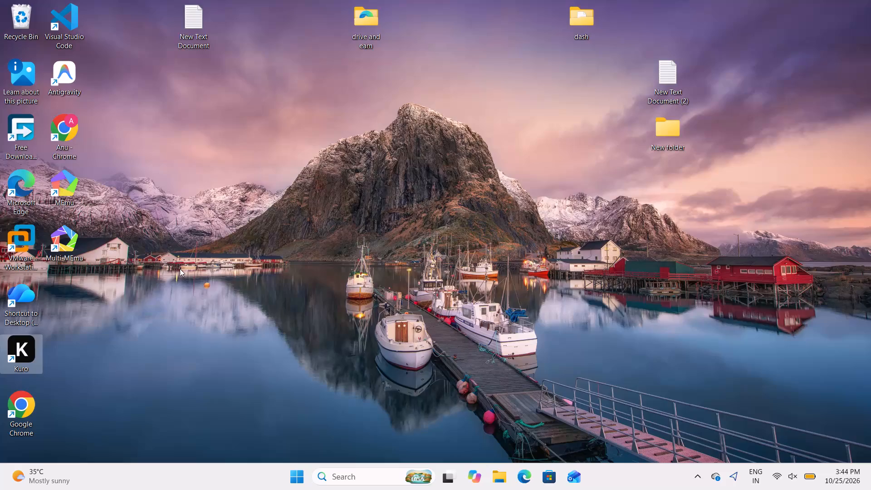
Open Google Ad Manager in Google Chrome.
{"action": "double_click", "coordinate": [74, 141]}
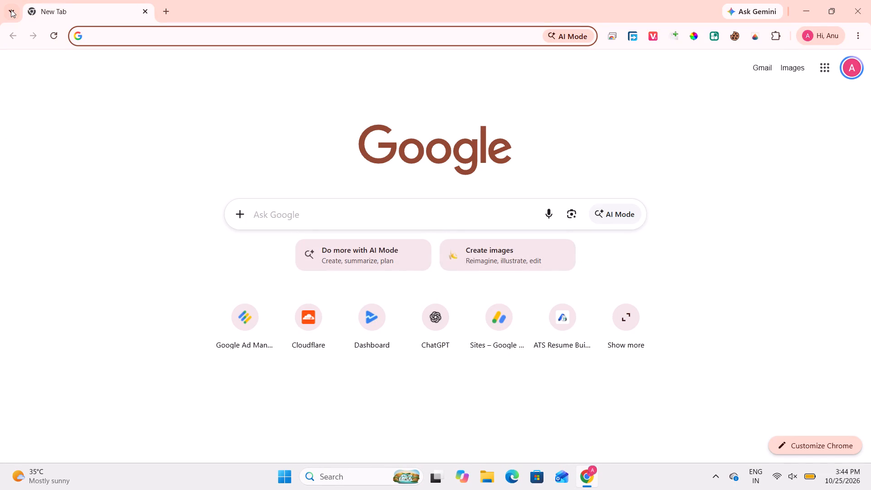
{"action": "double_click", "coordinate": [228, 199]}
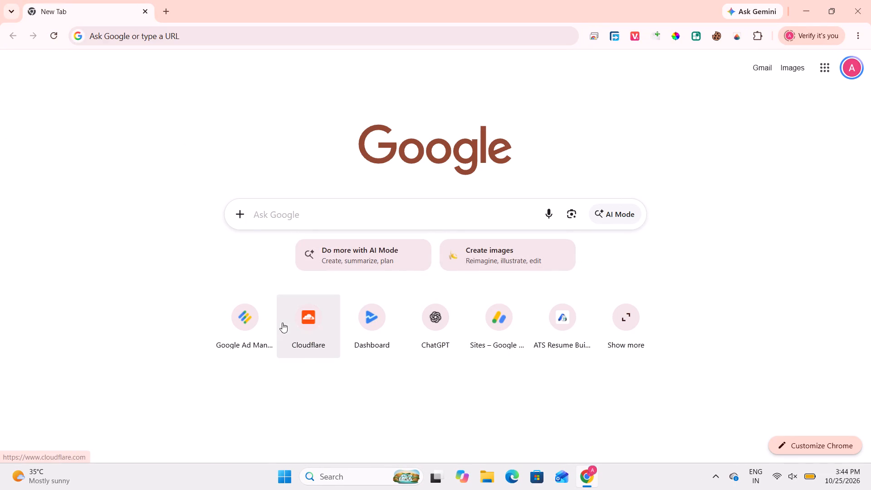
{"action": "left_click", "coordinate": [234, 350]}
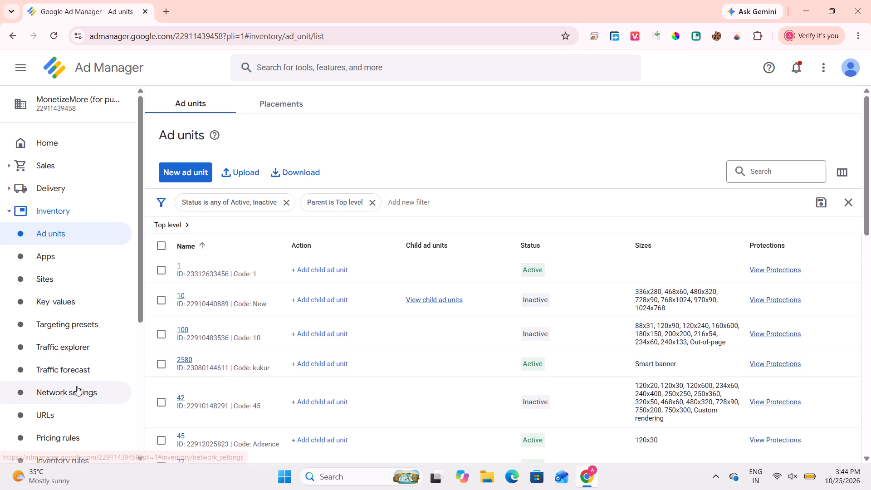
Open the Ad Manager Home overview dashboard.
{"action": "left_click", "coordinate": [77, 128]}
{"action": "left_click", "coordinate": [72, 144]}
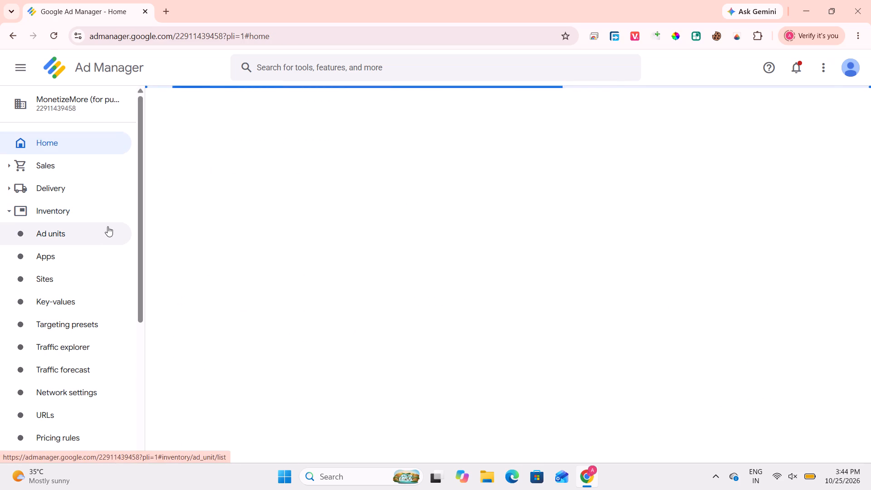
{"action": "left_click", "coordinate": [105, 220]}
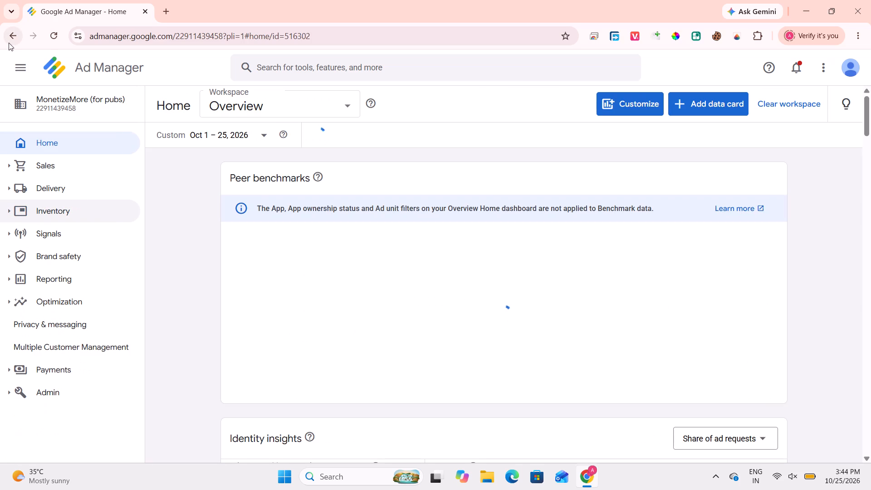
Dismiss the "Deprecated API in use" and "Underdelivery" notifications and close the notification list.
{"action": "left_click", "coordinate": [805, 61]}
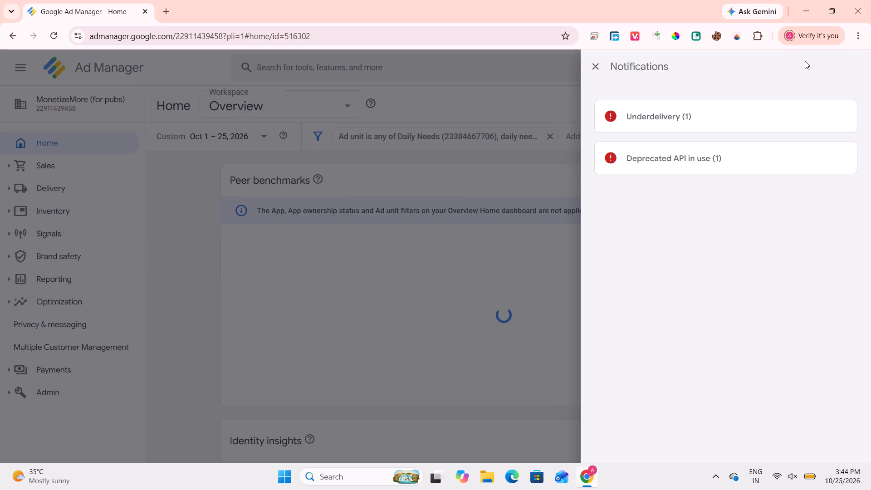
{"action": "left_click", "coordinate": [678, 161]}
{"action": "left_click_drag", "start_coordinate": [532, 218], "coordinate": [607, 232]}
{"action": "left_click", "coordinate": [826, 121]}
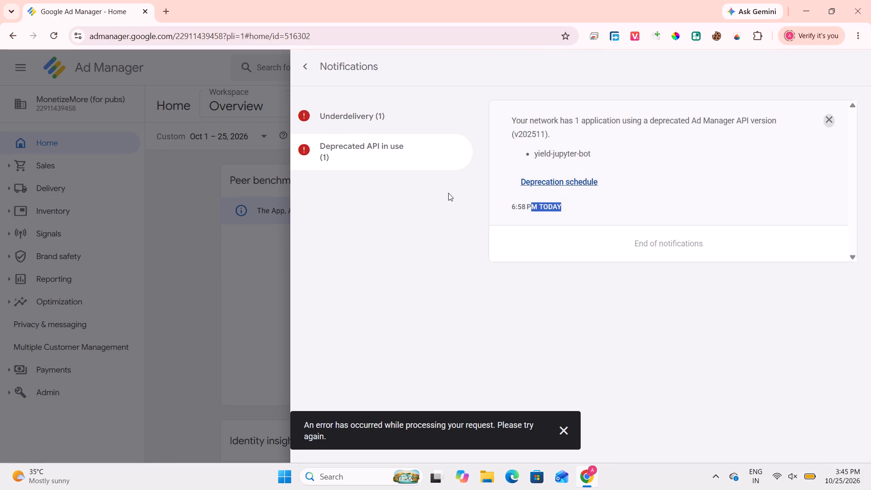
{"action": "left_click", "coordinate": [403, 137]}
{"action": "left_click", "coordinate": [409, 129]}
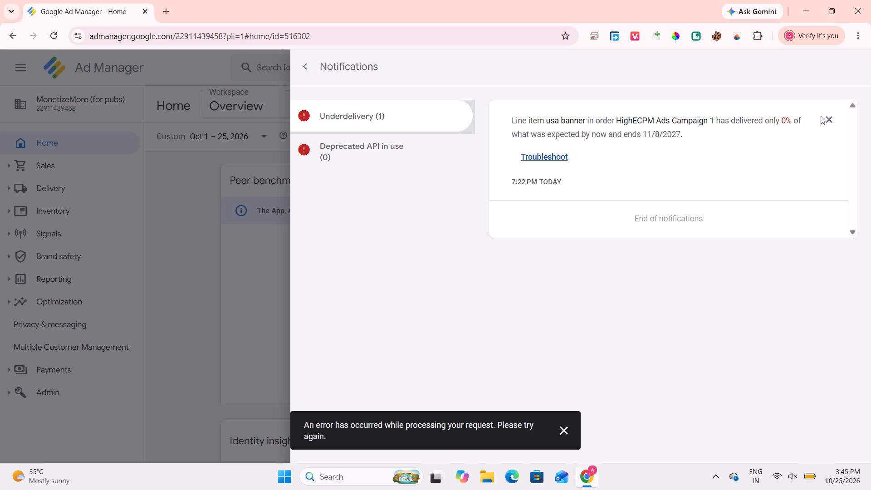
{"action": "left_click", "coordinate": [832, 116]}
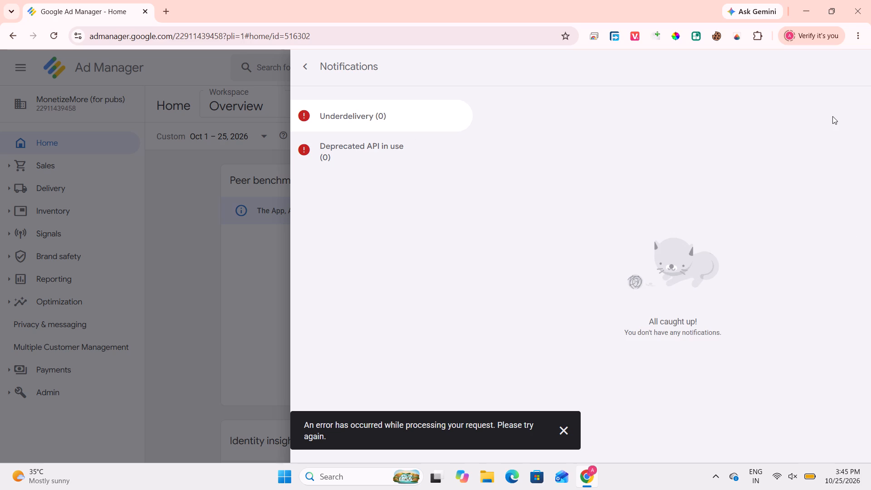
{"action": "left_click", "coordinate": [255, 220]}
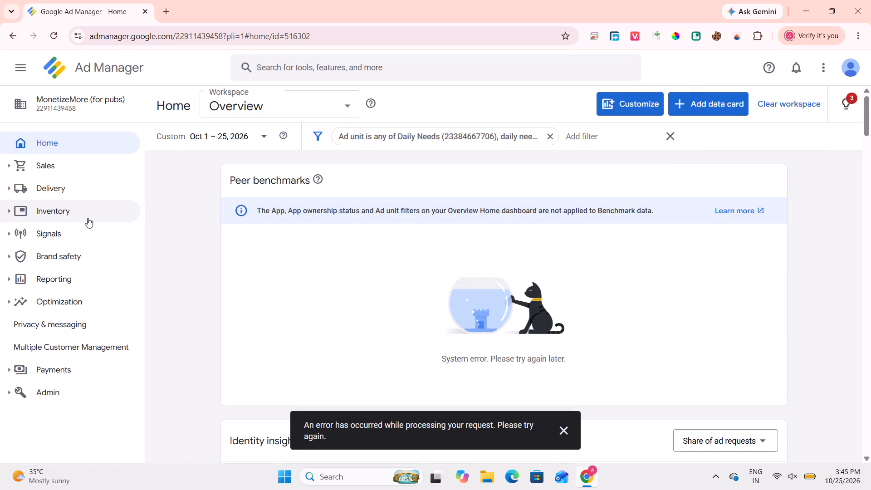
View the network's list of sites in the inventory.
{"action": "left_click", "coordinate": [70, 196]}
{"action": "left_click", "coordinate": [70, 196]}
{"action": "left_click", "coordinate": [69, 204]}
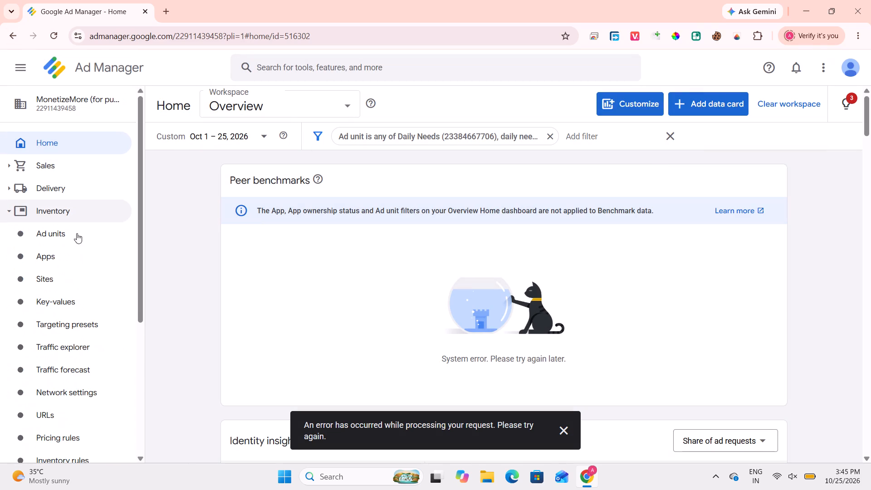
{"action": "left_click", "coordinate": [70, 275]}
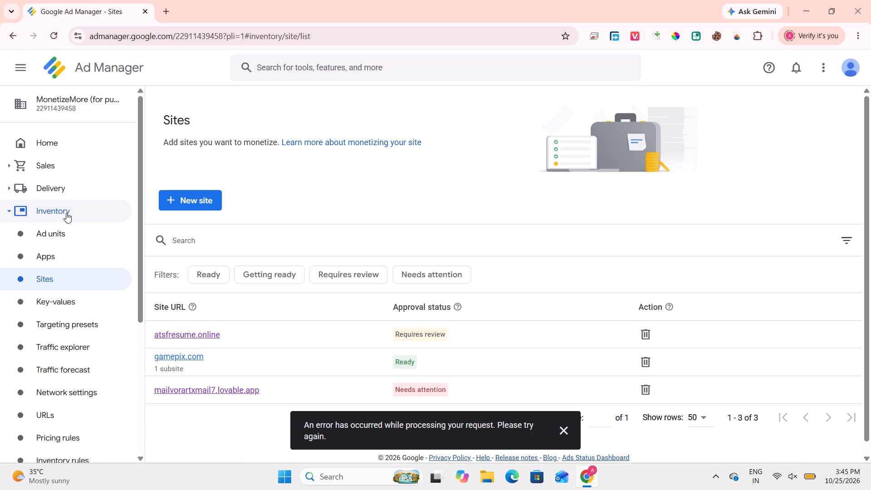
Open the details of the Daily Needs app from the inventory's list of owned apps.
{"action": "left_click", "coordinate": [60, 264]}
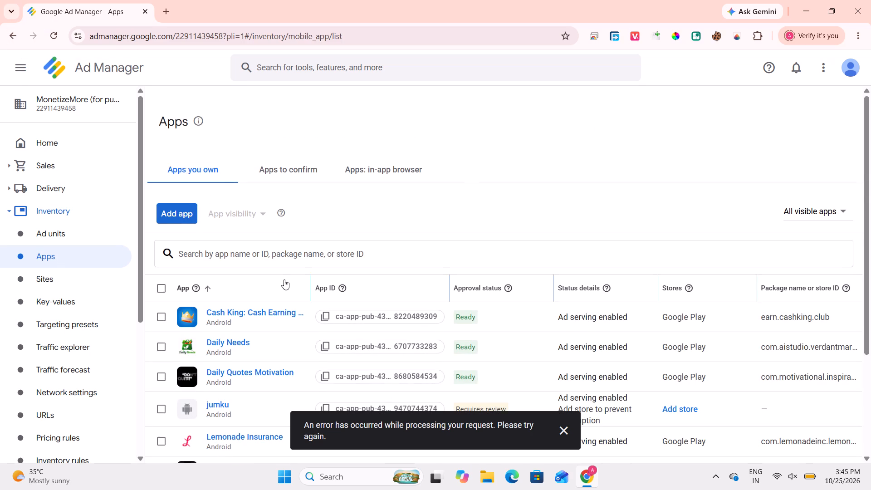
{"action": "scroll", "coordinate": [284, 279], "scroll_direction": "down", "scroll_amount": 3}
{"action": "left_click", "coordinate": [161, 206]}
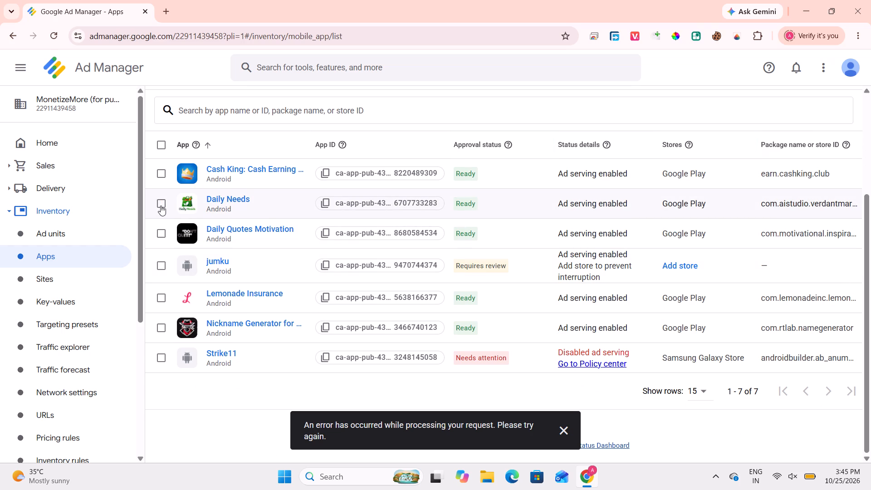
{"action": "left_click", "coordinate": [217, 198]}
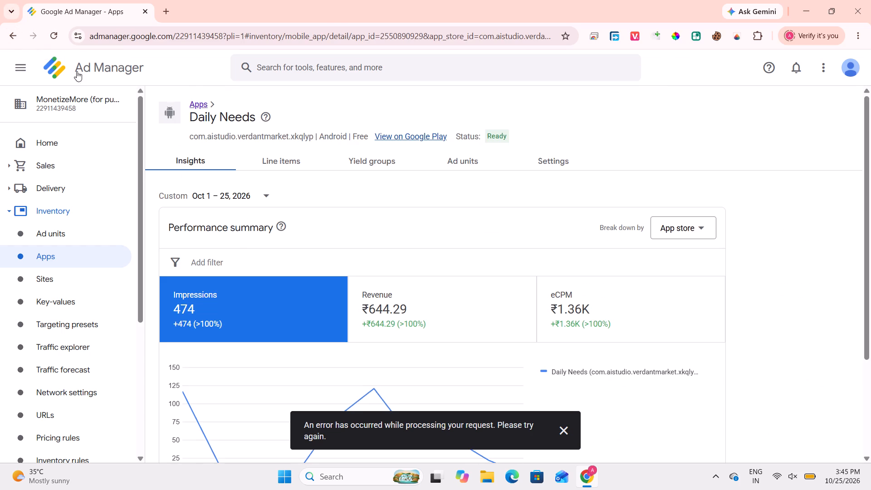
Examine the Daily Needs app's performance insights, app details and app store settings.
{"action": "scroll", "coordinate": [484, 346], "scroll_direction": "down", "scroll_amount": 4}
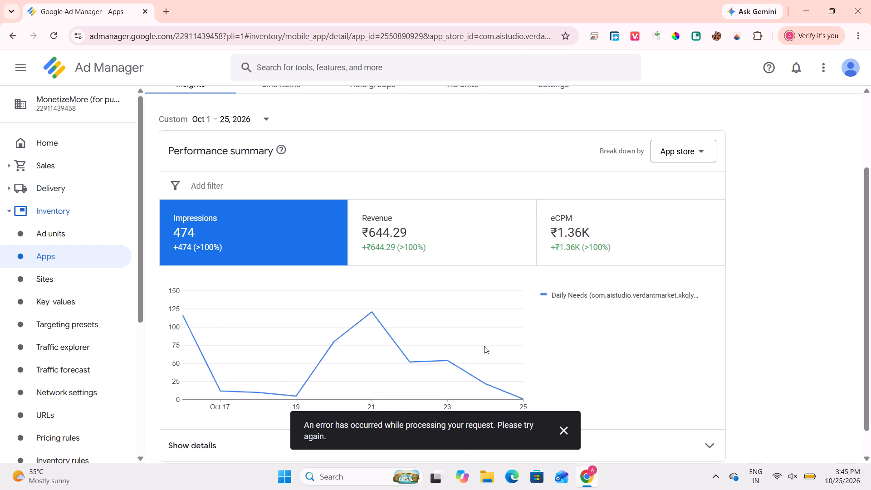
{"action": "scroll", "coordinate": [484, 346], "scroll_direction": "up", "scroll_amount": 3}
{"action": "left_click", "coordinate": [536, 150]}
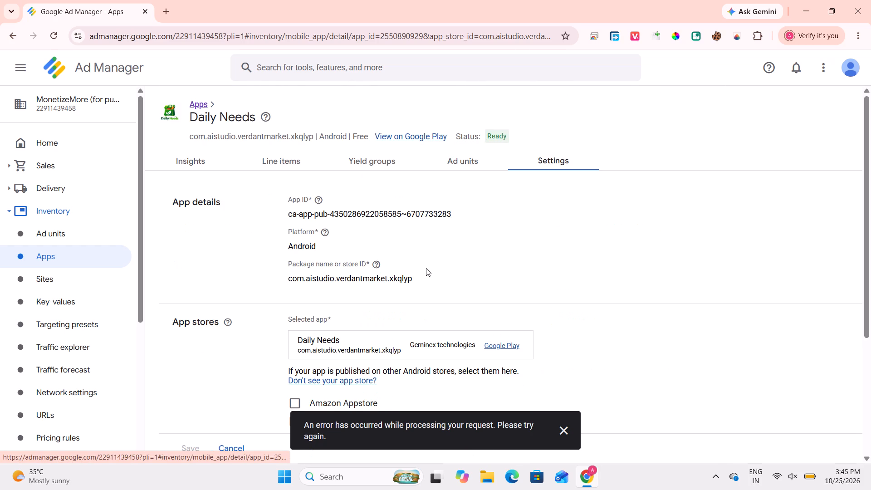
{"action": "scroll", "coordinate": [426, 268], "scroll_direction": "down", "scroll_amount": 2}
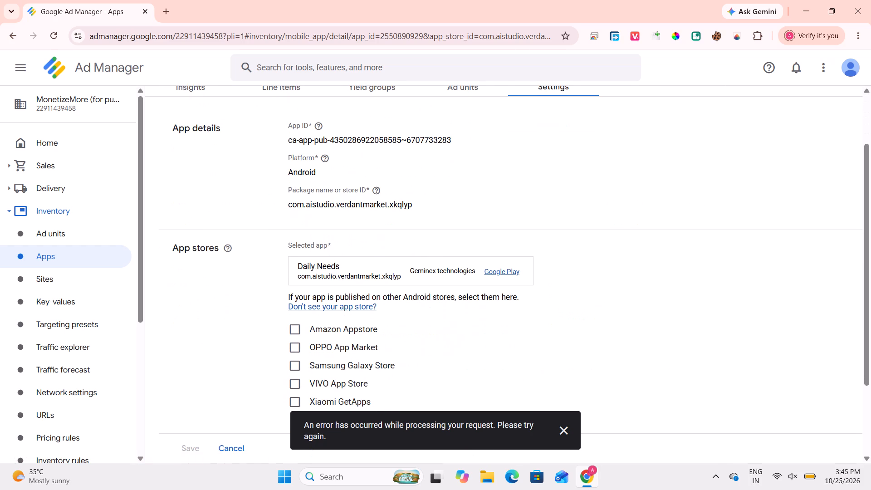
{"action": "scroll", "coordinate": [426, 268], "scroll_direction": "down", "scroll_amount": 3}
{"action": "scroll", "coordinate": [432, 276], "scroll_direction": "up", "scroll_amount": 2}
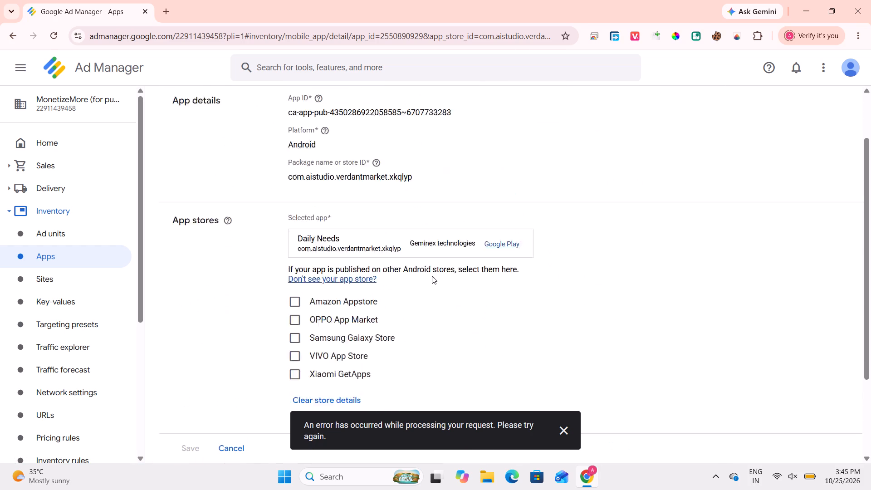
{"action": "scroll", "coordinate": [432, 276], "scroll_direction": "up", "scroll_amount": 1}
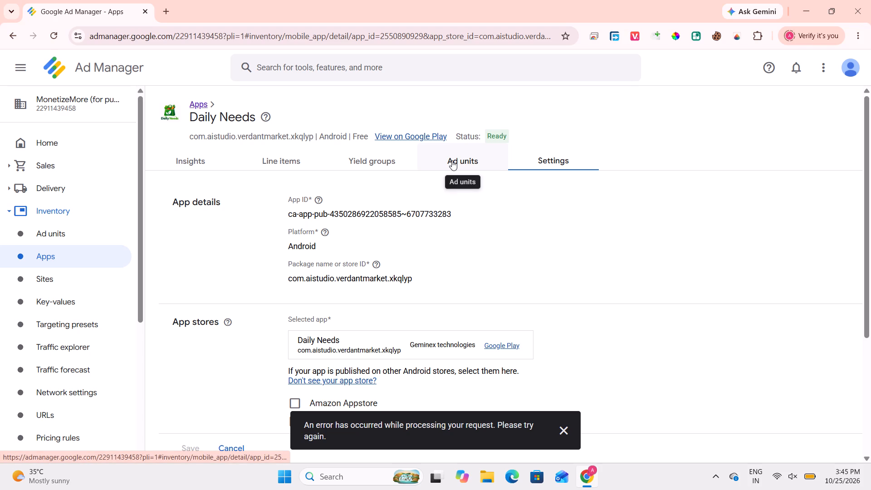
Open the settings of the app's Daily Needs ad unit and go to its Reward section.
{"action": "left_click", "coordinate": [452, 160]}
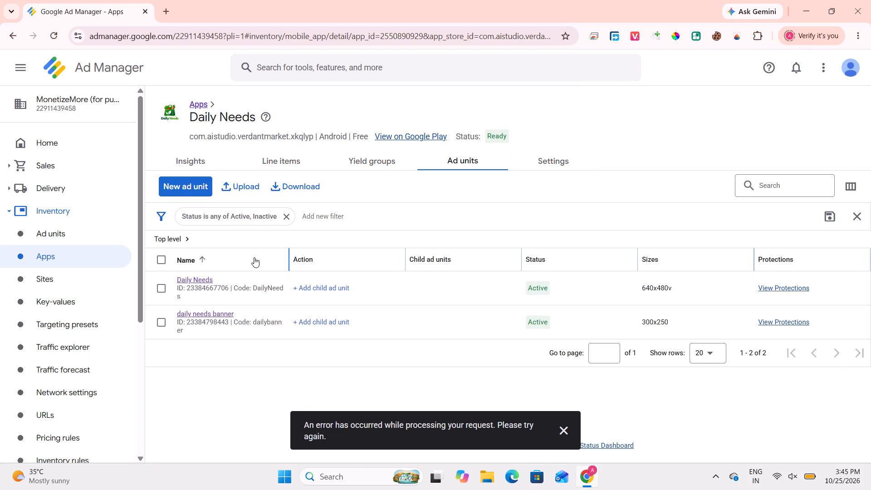
{"action": "left_click", "coordinate": [205, 279]}
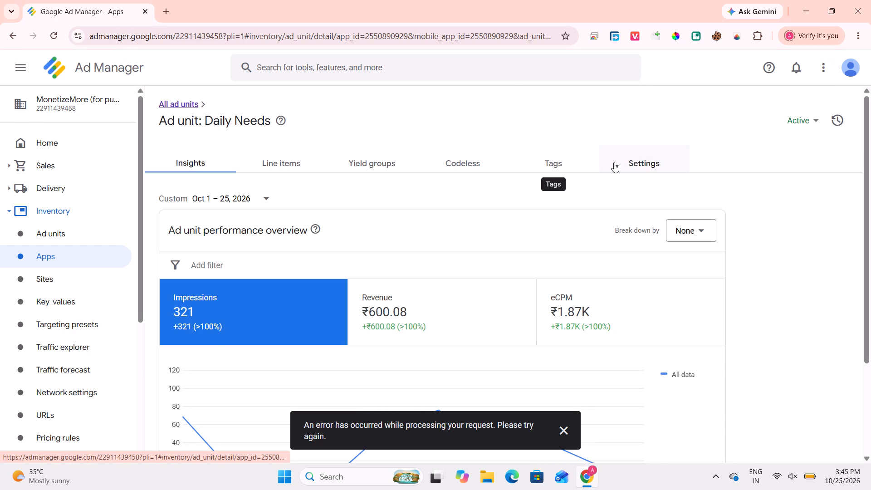
{"action": "left_click", "coordinate": [554, 162]}
{"action": "left_click", "coordinate": [635, 157]}
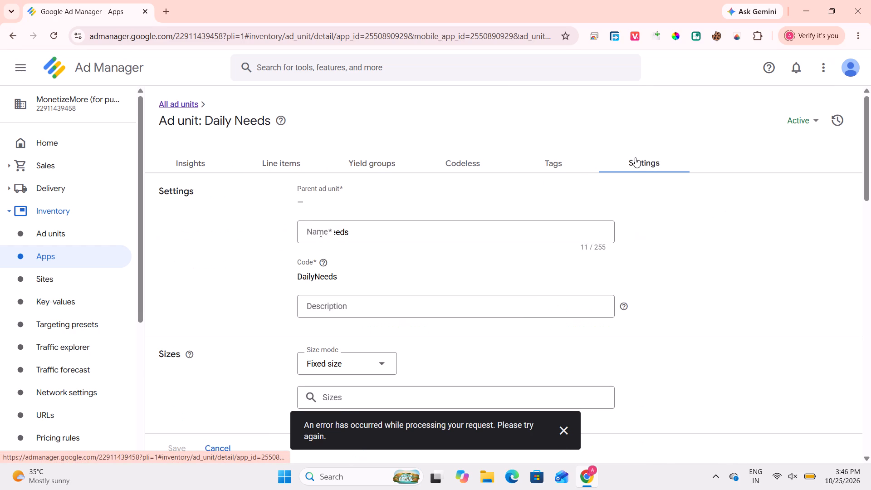
{"action": "scroll", "coordinate": [520, 314], "scroll_direction": "down", "scroll_amount": 3}
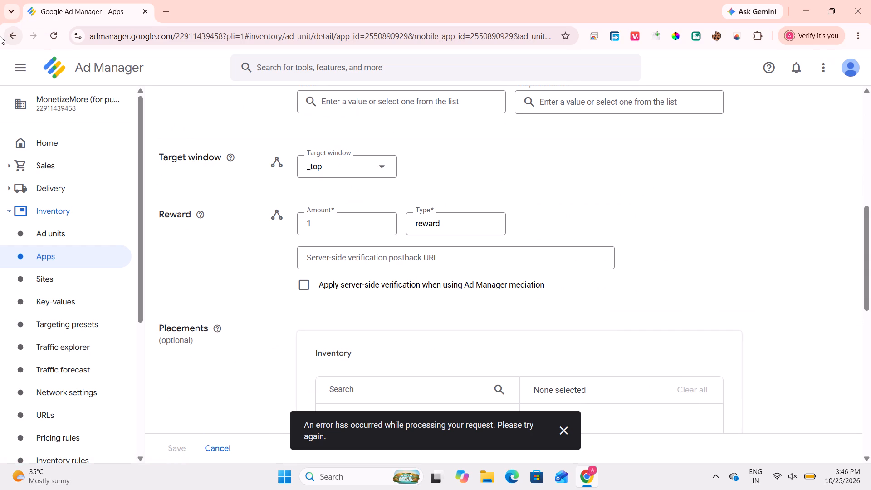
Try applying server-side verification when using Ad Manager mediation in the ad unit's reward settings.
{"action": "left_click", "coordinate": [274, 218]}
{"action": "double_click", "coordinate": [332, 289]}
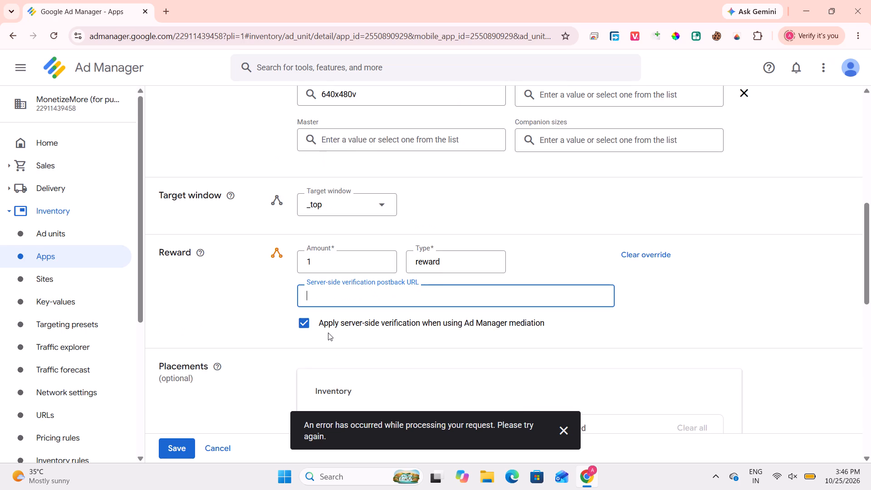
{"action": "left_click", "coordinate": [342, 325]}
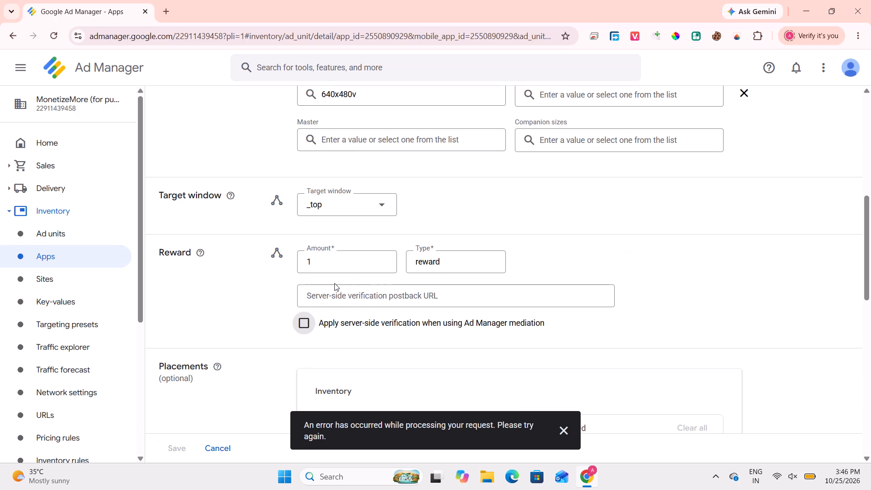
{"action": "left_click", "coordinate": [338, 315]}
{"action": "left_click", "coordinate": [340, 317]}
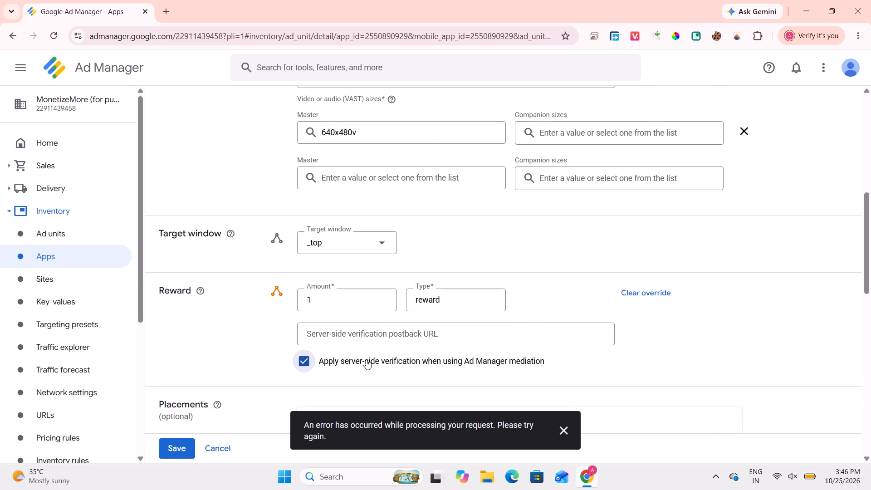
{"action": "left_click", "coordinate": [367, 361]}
Set the ad unit's reward amount to 20.
{"action": "left_click", "coordinate": [323, 278]}
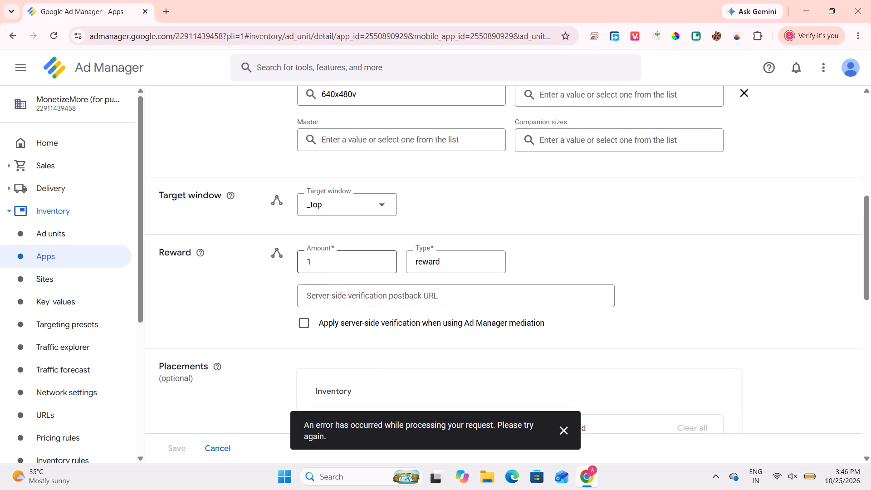
{"action": "left_click_drag", "start_coordinate": [331, 265], "coordinate": [240, 266]}
{"action": "type", "text": "20"}
{"action": "left_click", "coordinate": [202, 311]}
Set the ad unit's refresh rate to Disabled and save the ad unit.
{"action": "scroll", "coordinate": [202, 311], "scroll_direction": "down", "scroll_amount": 2}
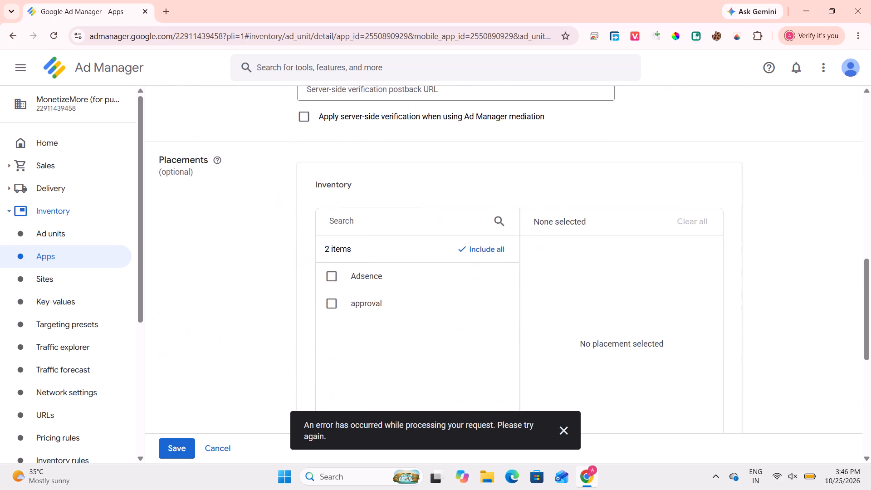
{"action": "scroll", "coordinate": [202, 311], "scroll_direction": "down", "scroll_amount": 1}
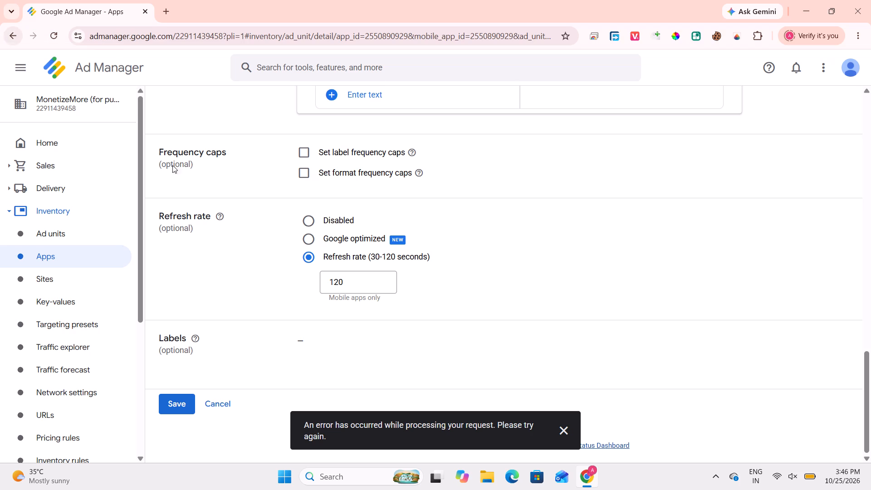
{"action": "left_click", "coordinate": [312, 224]}
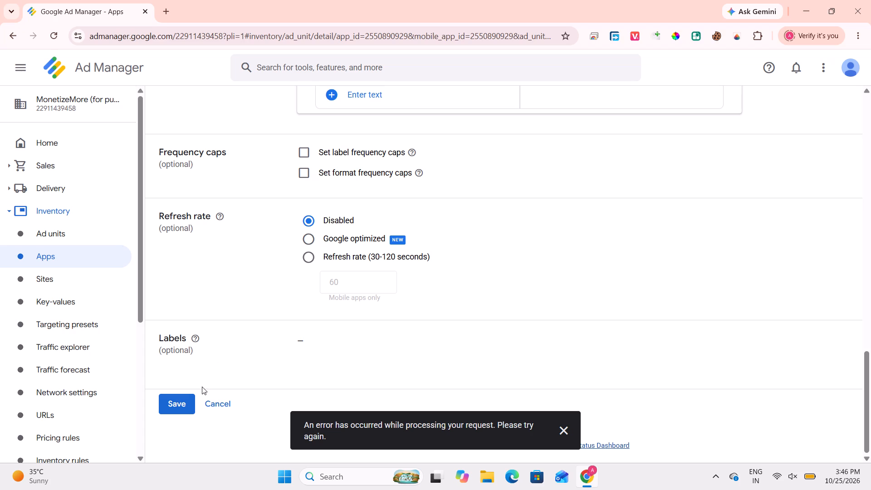
{"action": "left_click", "coordinate": [176, 407]}
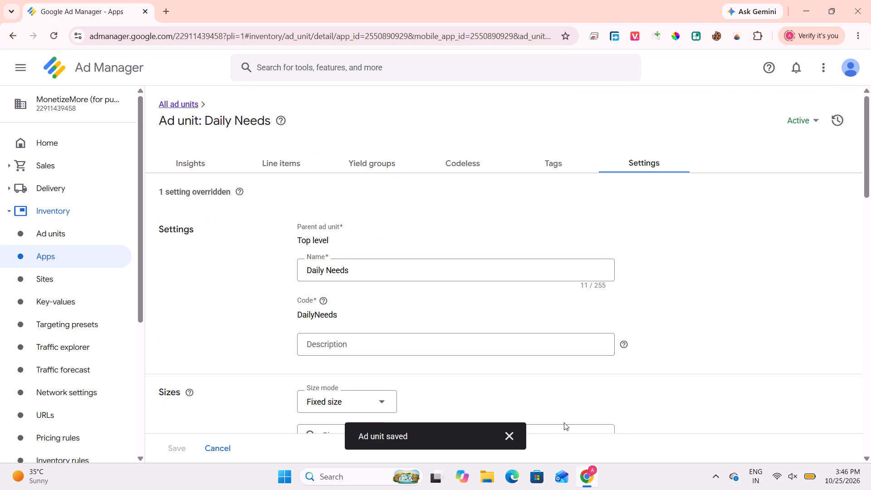
Check the saved ad unit's refresh rate and reward settings.
{"action": "scroll", "coordinate": [503, 320], "scroll_direction": "down", "scroll_amount": 6}
{"action": "scroll", "coordinate": [503, 320], "scroll_direction": "up", "scroll_amount": 2}
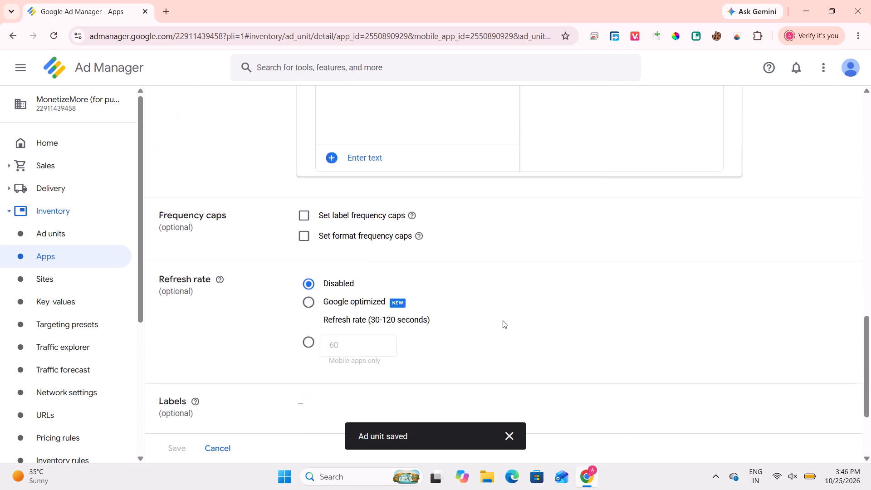
{"action": "scroll", "coordinate": [503, 320], "scroll_direction": "up", "scroll_amount": 1}
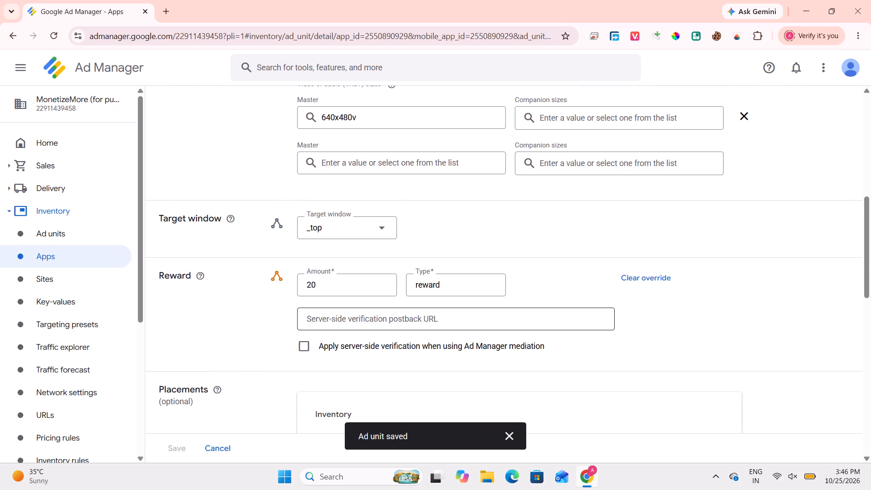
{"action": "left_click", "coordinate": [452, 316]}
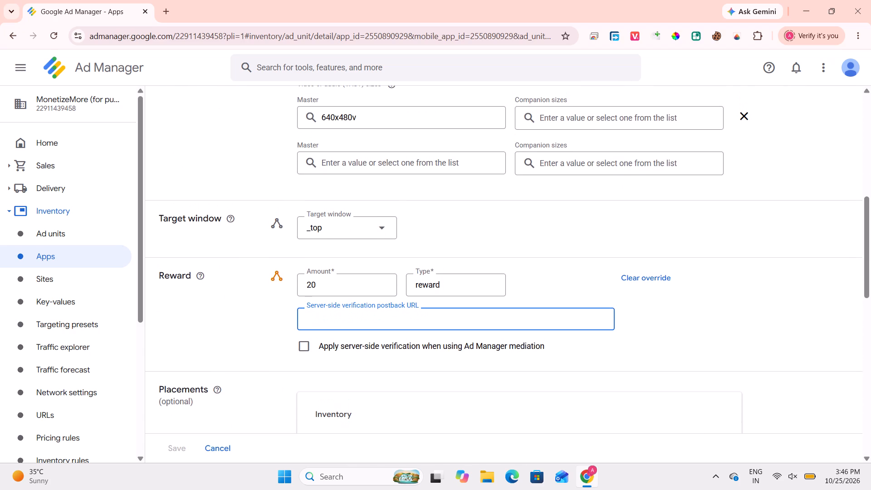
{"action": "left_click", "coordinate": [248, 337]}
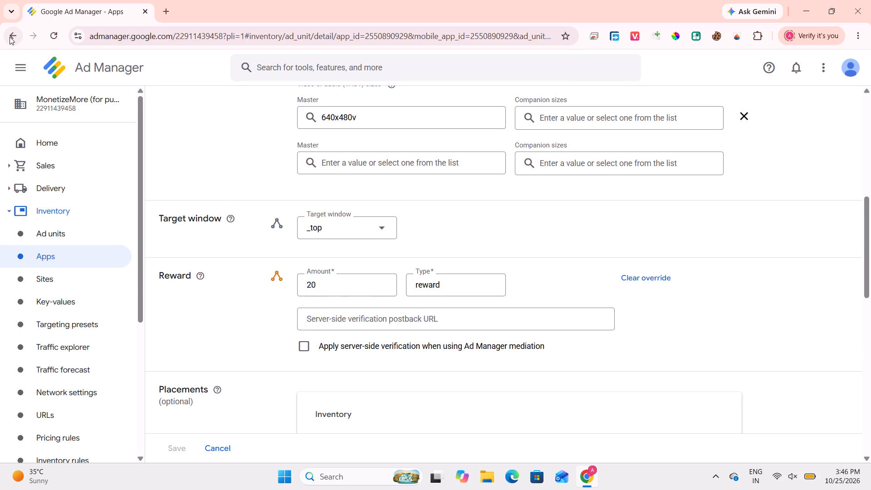
Add 400x300v (Video / VAST) as a second master size in the ad unit's video or audio sizes.
{"action": "scroll", "coordinate": [236, 126], "scroll_direction": "up", "scroll_amount": 4}
{"action": "scroll", "coordinate": [236, 126], "scroll_direction": "down", "scroll_amount": 3}
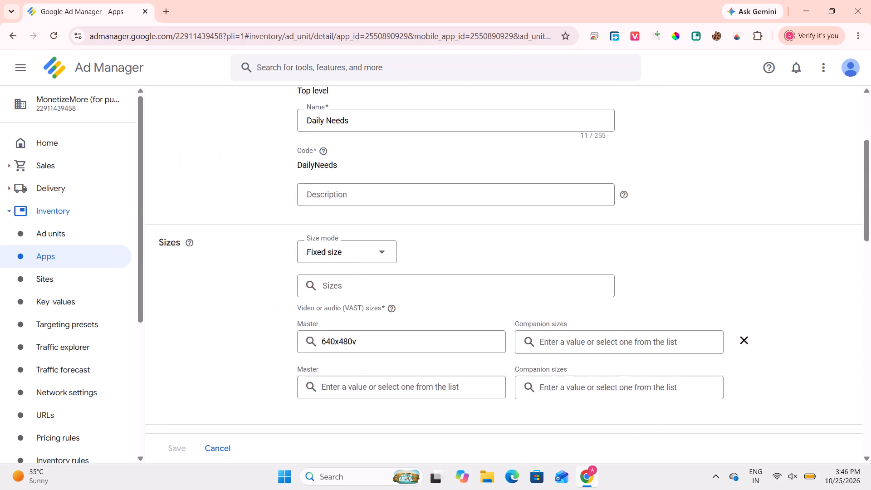
{"action": "scroll", "coordinate": [236, 126], "scroll_direction": "down", "scroll_amount": 1}
{"action": "left_click", "coordinate": [387, 314]}
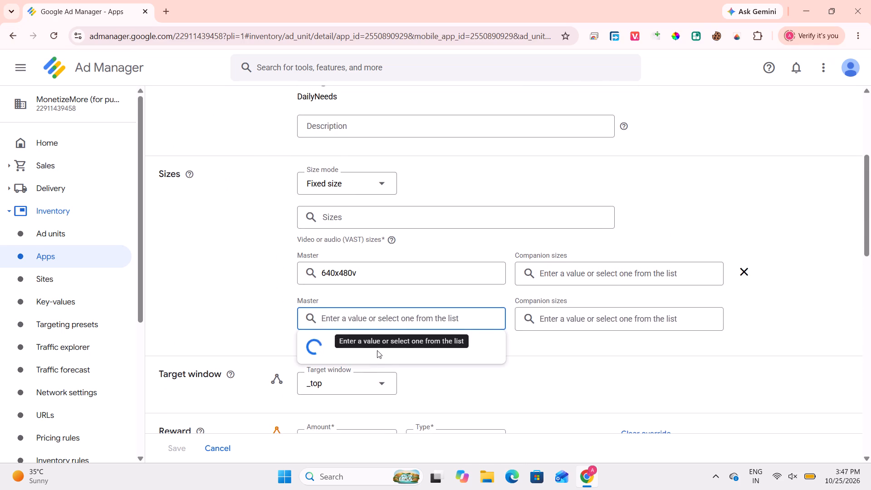
{"action": "scroll", "coordinate": [344, 364], "scroll_direction": "down", "scroll_amount": 1}
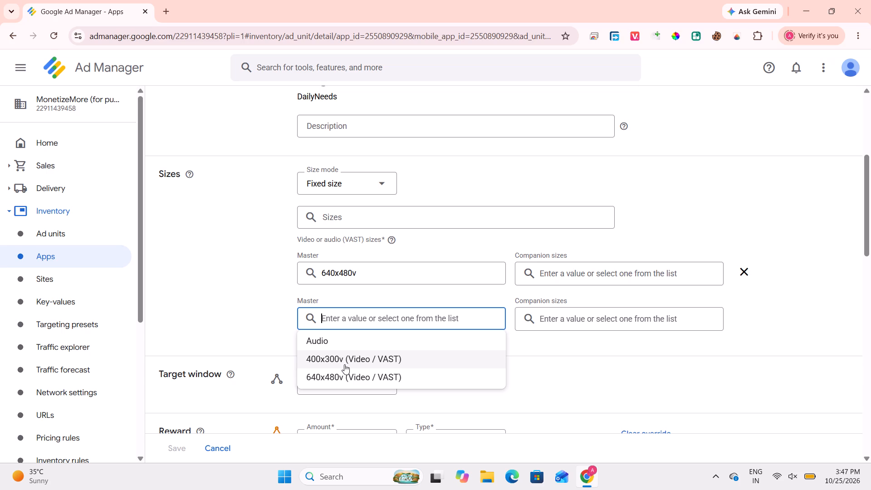
{"action": "left_click", "coordinate": [358, 361]}
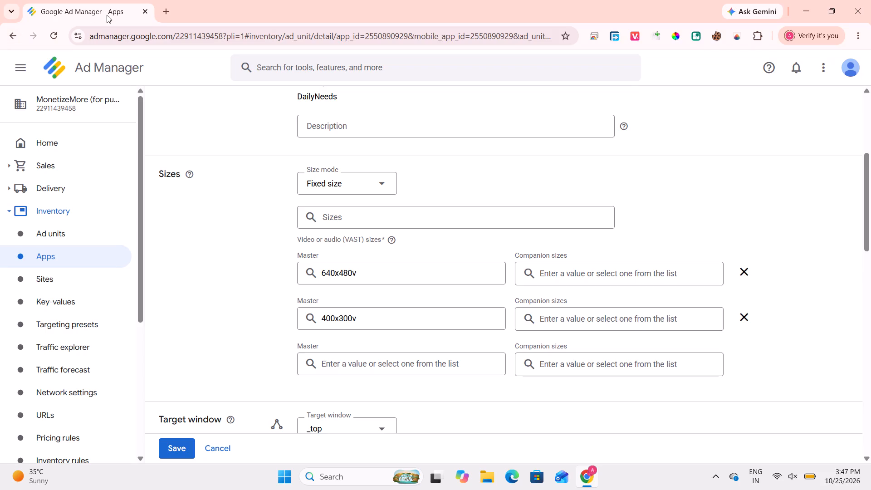
Search Google in a new tab for "400*300v rewarded ad" and read the expanded AI overview.
{"action": "left_click", "coordinate": [166, 5]}
{"action": "type", "text": "400*300v rewarded ad"}
{"action": "key", "text": "Return"}
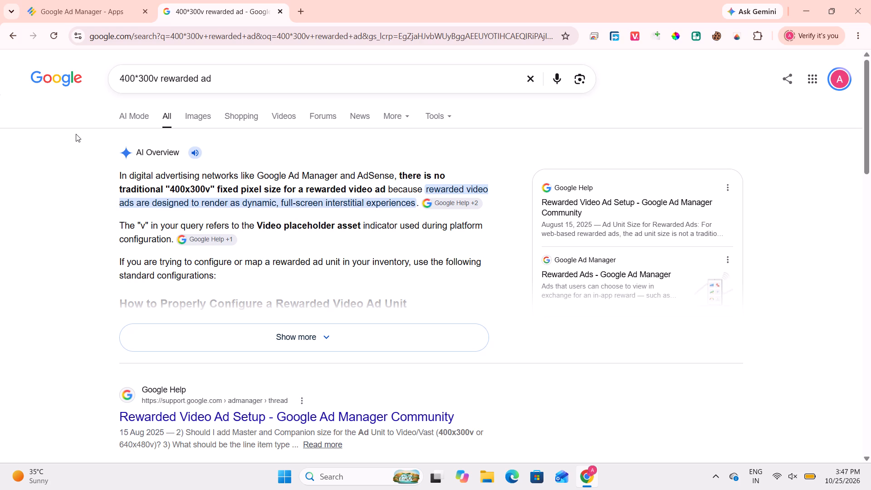
{"action": "scroll", "coordinate": [343, 407], "scroll_direction": "left", "scroll_amount": 1}
{"action": "scroll", "coordinate": [171, 206], "scroll_direction": "left", "scroll_amount": 1}
{"action": "left_click", "coordinate": [298, 334]}
{"action": "scroll", "coordinate": [298, 334], "scroll_direction": "down", "scroll_amount": 2}
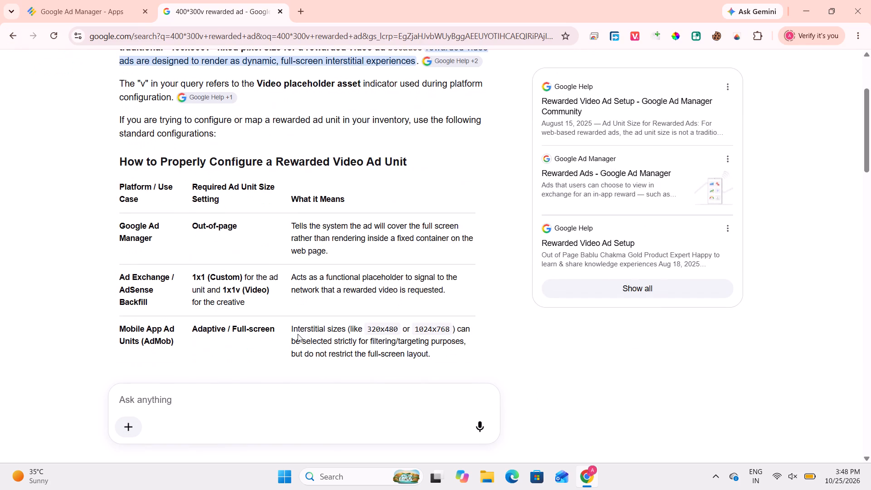
{"action": "scroll", "coordinate": [298, 334], "scroll_direction": "down", "scroll_amount": 1}
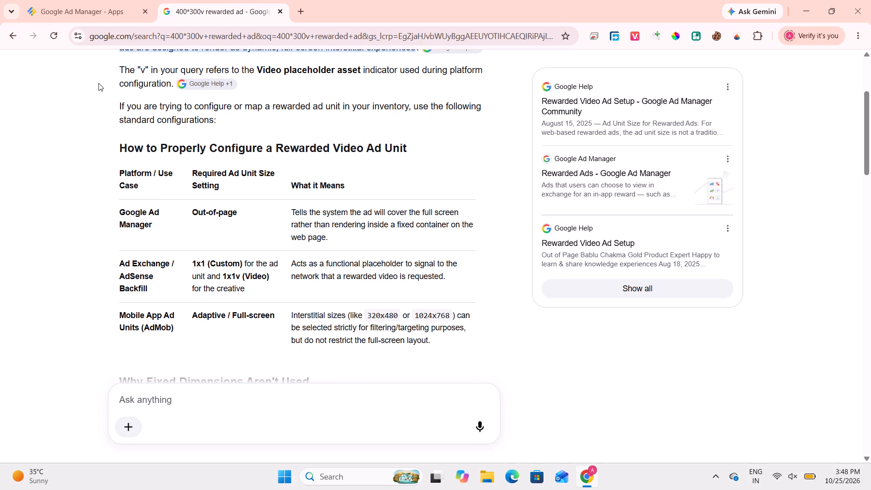
Return to the Daily Needs ad unit and add Out-of-page to its fixed sizes.
{"action": "left_click", "coordinate": [69, 0]}
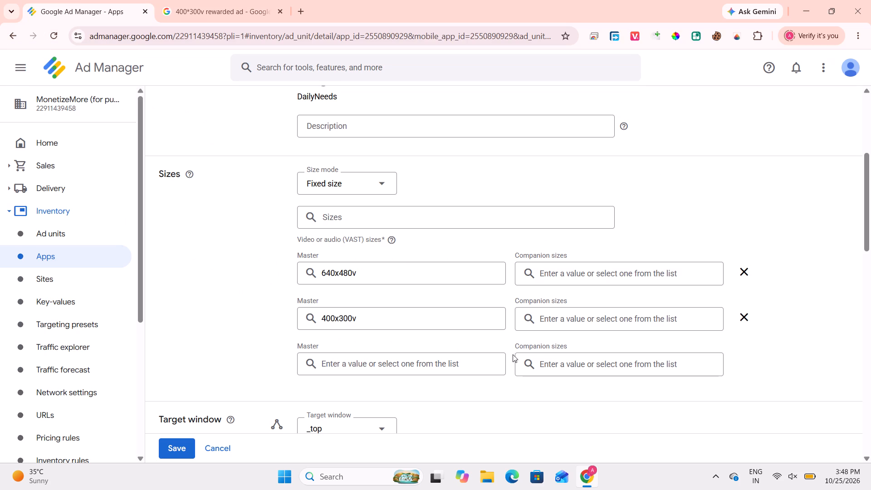
{"action": "left_click", "coordinate": [445, 222]}
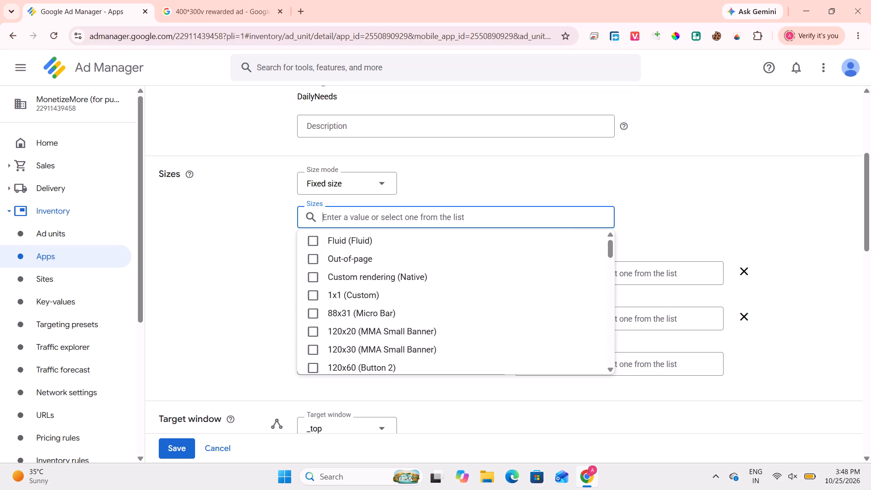
{"action": "scroll", "coordinate": [415, 305], "scroll_direction": "down", "scroll_amount": 1}
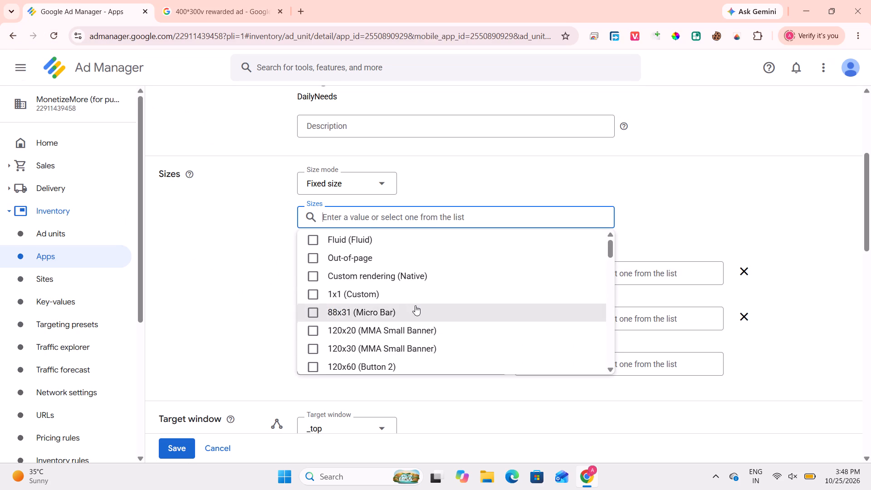
{"action": "scroll", "coordinate": [415, 305], "scroll_direction": "down", "scroll_amount": 3}
{"action": "scroll", "coordinate": [415, 305], "scroll_direction": "up", "scroll_amount": 8}
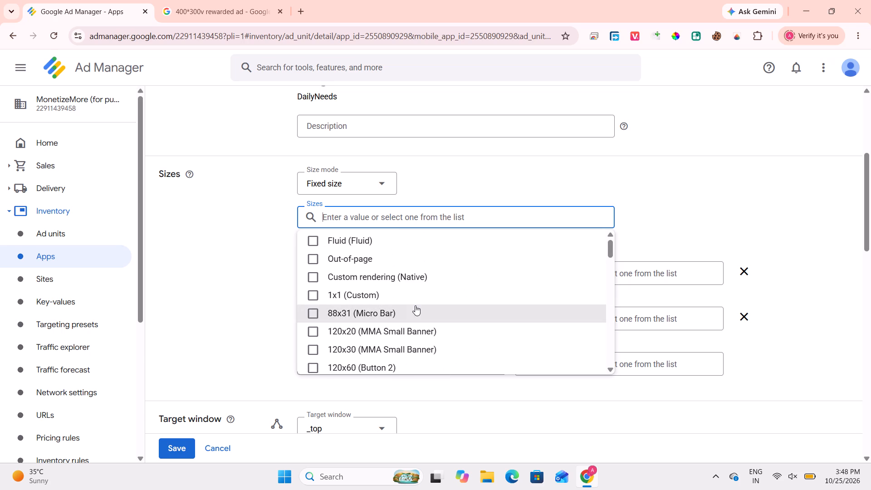
{"action": "scroll", "coordinate": [415, 305], "scroll_direction": "up", "scroll_amount": 1}
{"action": "type", "text": "ouut"}
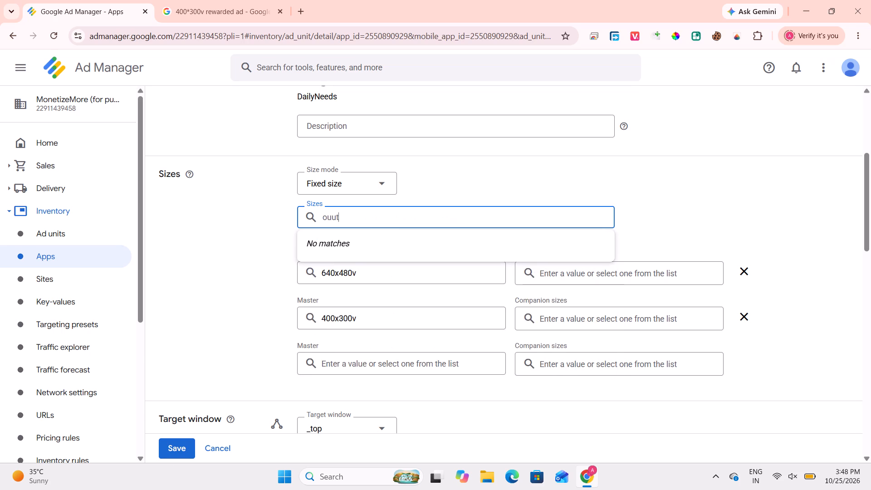
{"action": "key", "text": "Delete"}
{"action": "key", "text": "BackSpace"}
{"action": "key", "text": "BackSpace"}
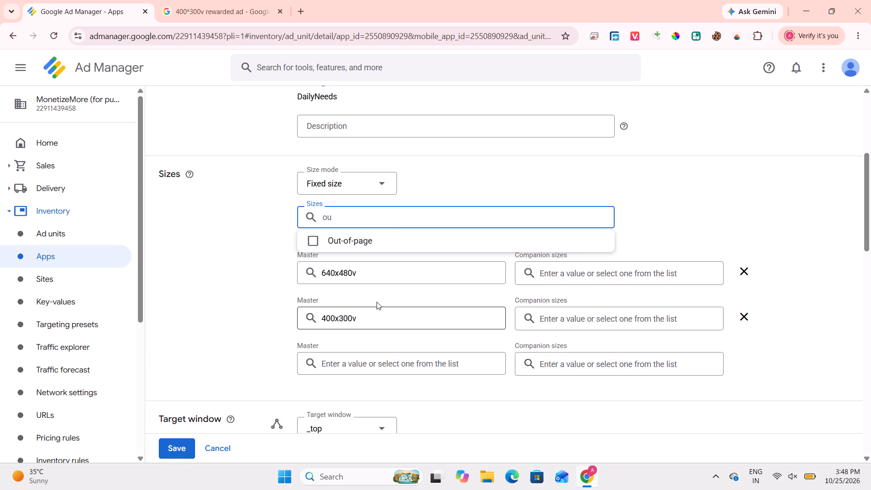
{"action": "left_click", "coordinate": [391, 248]}
{"action": "left_click", "coordinate": [215, 231]}
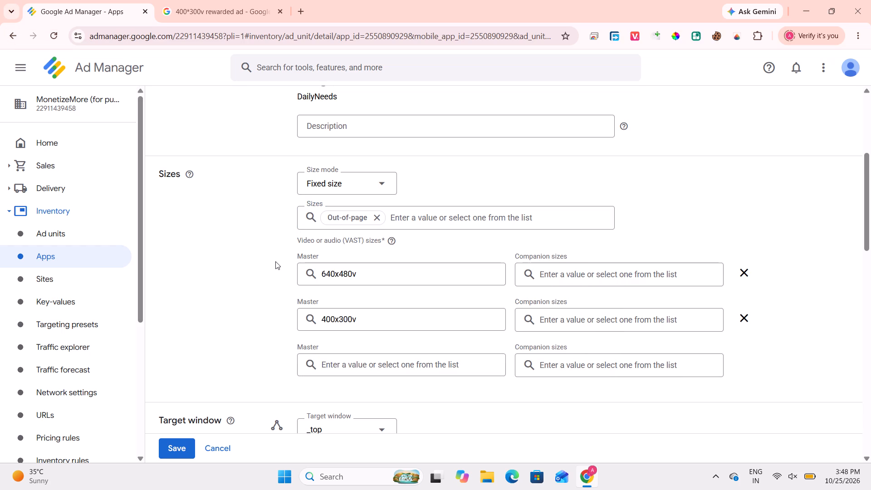
Remove the 640x480v master row from the ad unit's video or audio sizes.
{"action": "left_click", "coordinate": [742, 274]}
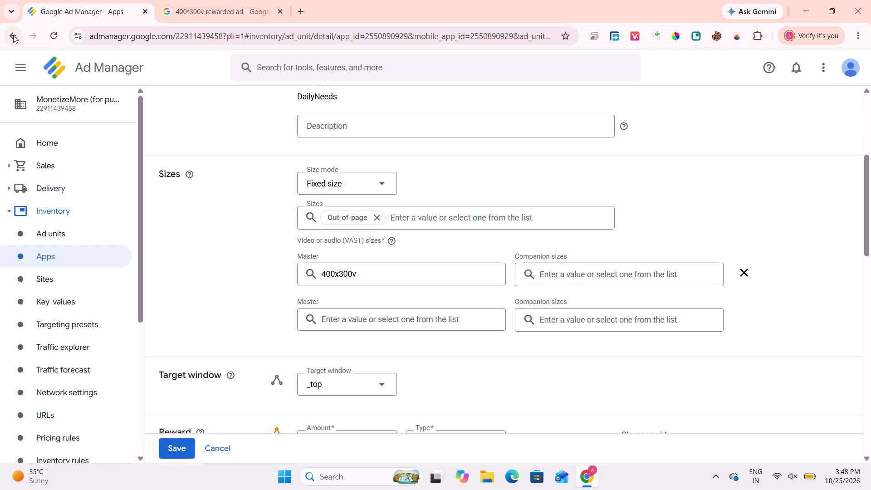
{"action": "scroll", "coordinate": [362, 354], "scroll_direction": "down", "scroll_amount": 2}
{"action": "scroll", "coordinate": [362, 354], "scroll_direction": "up", "scroll_amount": 1}
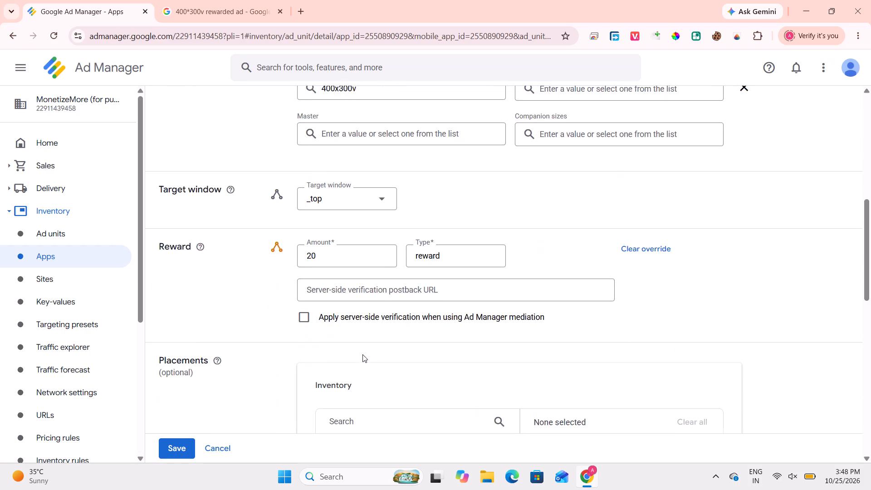
{"action": "scroll", "coordinate": [362, 354], "scroll_direction": "up", "scroll_amount": 2}
Reread the rewarded ad search overview, read the Rewarded Video Ad Setup community thread about sizes, and close that tab.
{"action": "left_click", "coordinate": [252, 0]}
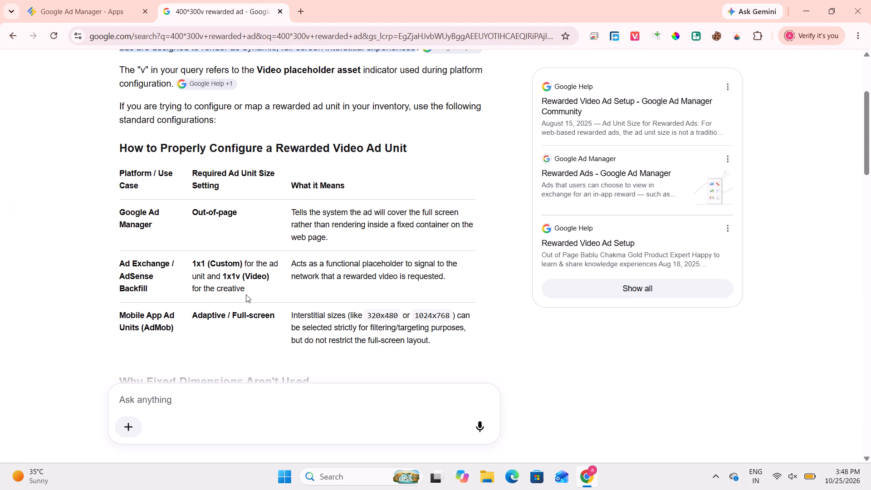
{"action": "scroll", "coordinate": [246, 294], "scroll_direction": "up", "scroll_amount": 5}
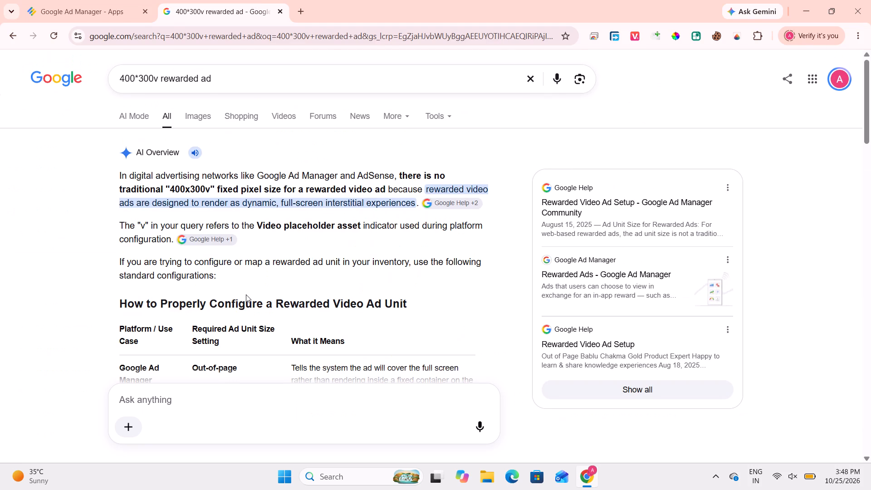
{"action": "scroll", "coordinate": [244, 274], "scroll_direction": "down", "scroll_amount": 5}
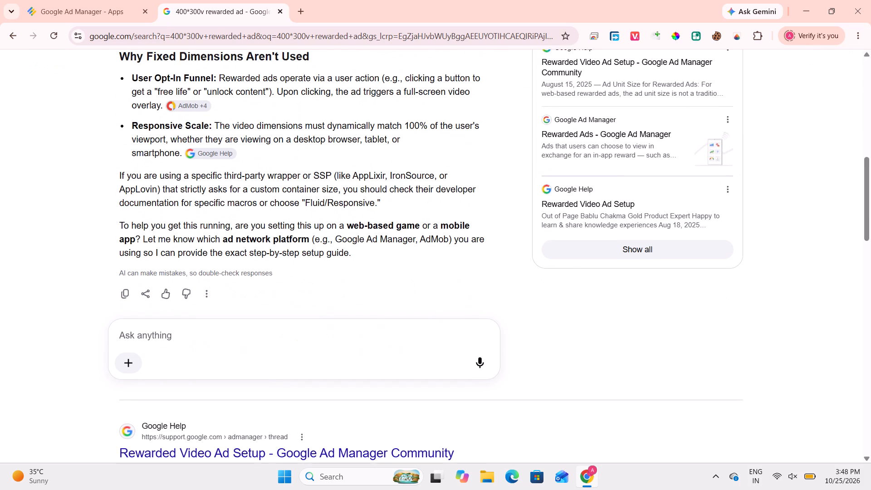
{"action": "scroll", "coordinate": [244, 274], "scroll_direction": "down", "scroll_amount": 2}
{"action": "scroll", "coordinate": [311, 380], "scroll_direction": "down", "scroll_amount": 1}
{"action": "left_click", "coordinate": [328, 357]}
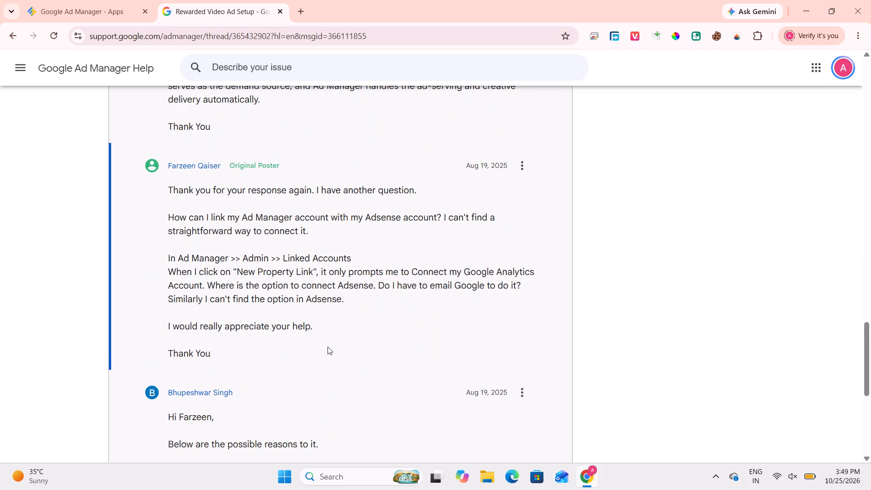
{"action": "scroll", "coordinate": [328, 347], "scroll_direction": "down", "scroll_amount": 3}
{"action": "scroll", "coordinate": [328, 347], "scroll_direction": "up", "scroll_amount": 4}
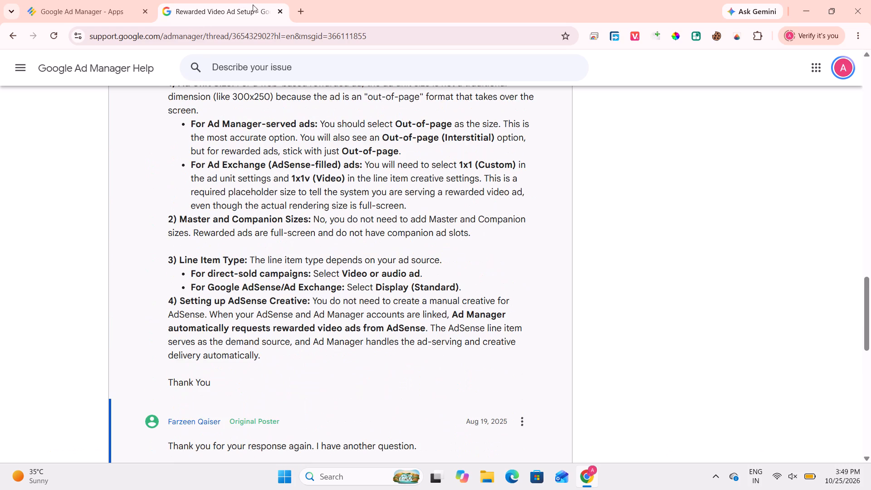
{"action": "left_click", "coordinate": [276, 8]}
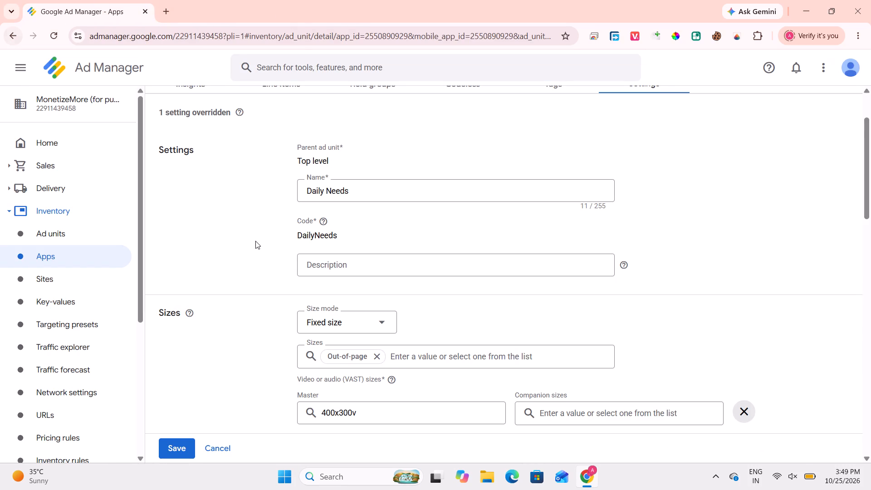
Save the ad unit with its updated sizes.
{"action": "scroll", "coordinate": [272, 343], "scroll_direction": "down", "scroll_amount": 6}
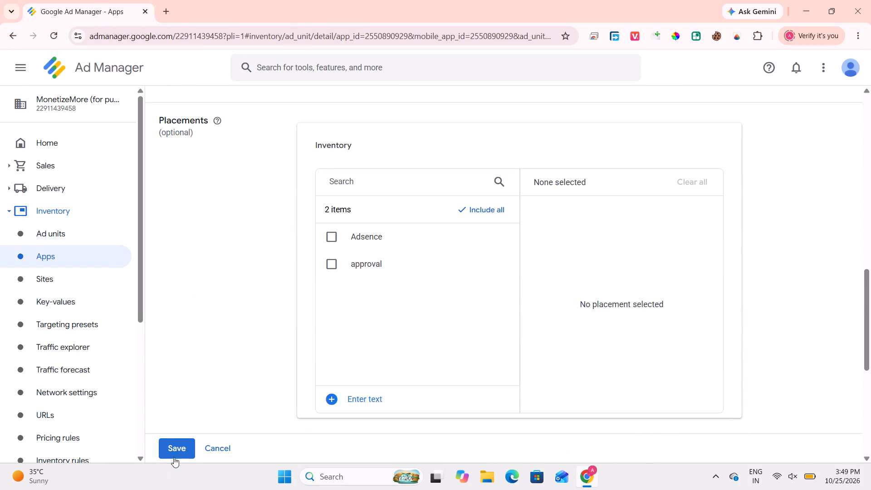
{"action": "left_click", "coordinate": [176, 452]}
{"action": "scroll", "coordinate": [240, 268], "scroll_direction": "up", "scroll_amount": 2}
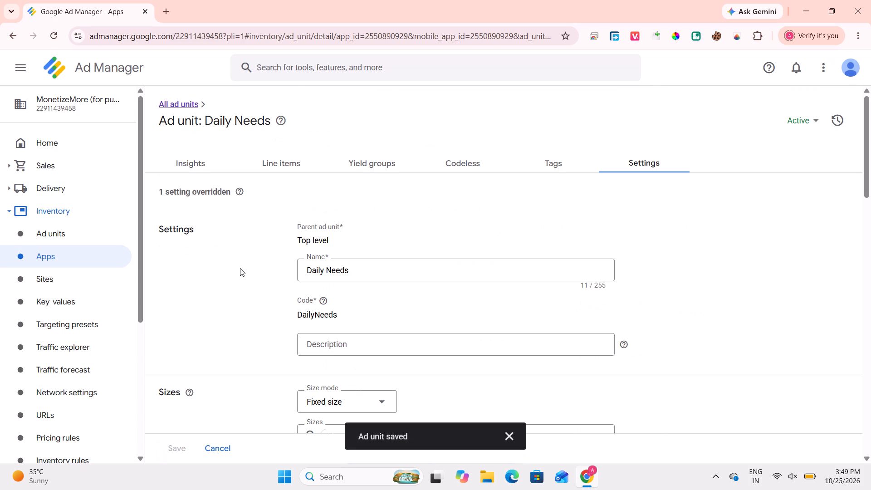
Copy the reward text and search Google for "iska kya matlab hai agar isme 1 hai to usko 20 kar du to usse kya hoga" with it quoted.
{"action": "scroll", "coordinate": [240, 269], "scroll_direction": "down", "scroll_amount": 3}
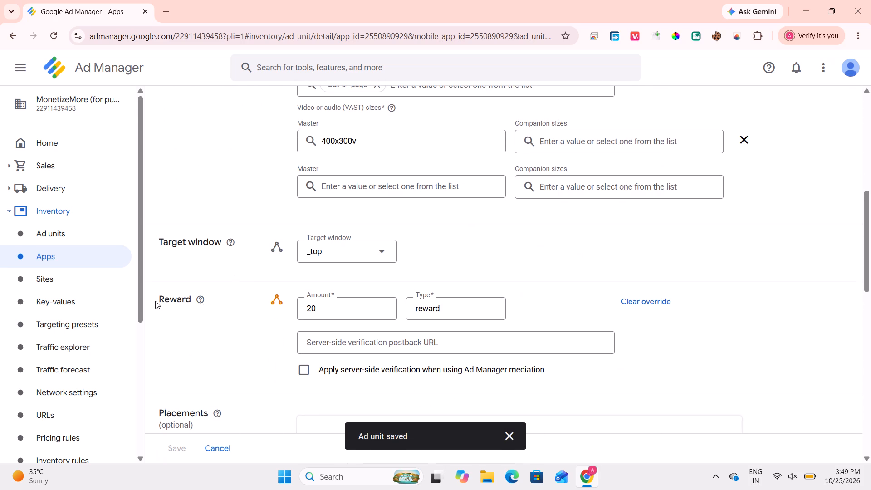
{"action": "left_click_drag", "start_coordinate": [155, 301], "coordinate": [523, 304]}
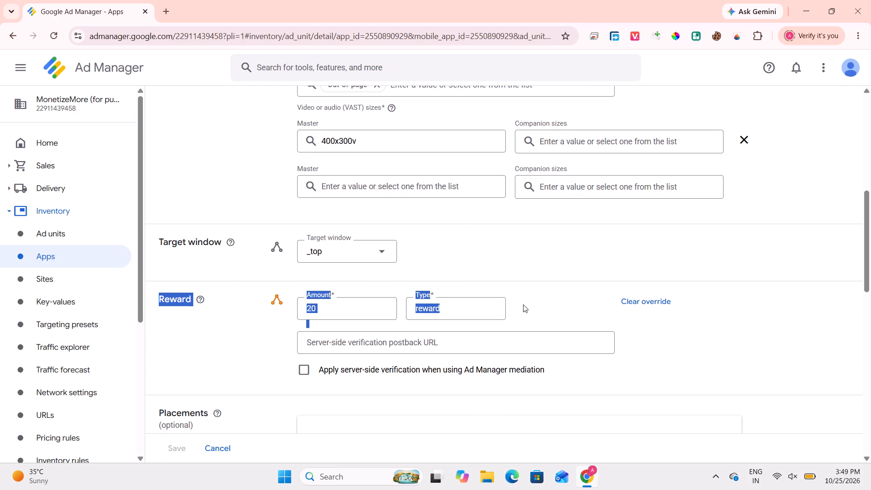
{"action": "left_click_drag", "start_coordinate": [523, 304], "coordinate": [530, 311]}
{"action": "key", "text": "ctrl+c"}
{"action": "left_click", "coordinate": [166, 4]}
{"action": "type", "text": "iska kya matlab hai agar isme 1 hai to usko 20 kar du to usse k"}
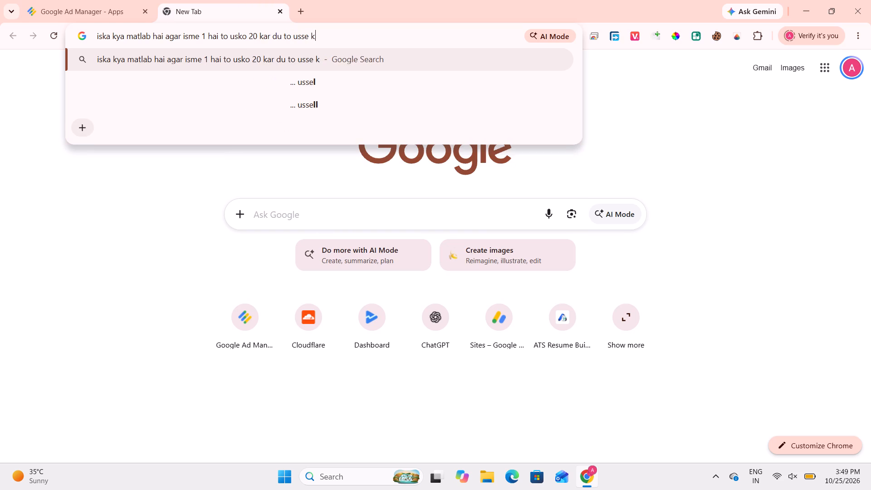
{"action": "type", "text": "ya hoga \"\""}
{"action": "key", "text": "Left"}
{"action": "key", "text": "ctrl+v"}
{"action": "key", "text": "Return"}
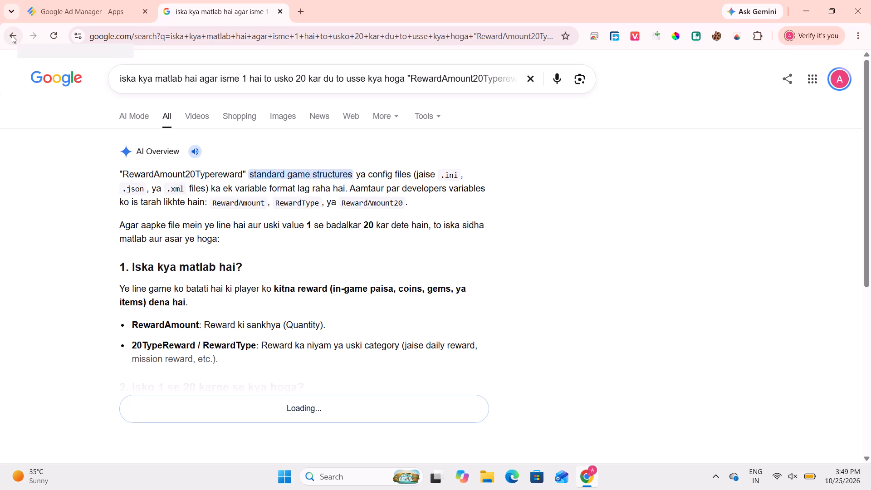
{"action": "scroll", "coordinate": [246, 234], "scroll_direction": "down", "scroll_amount": 1}
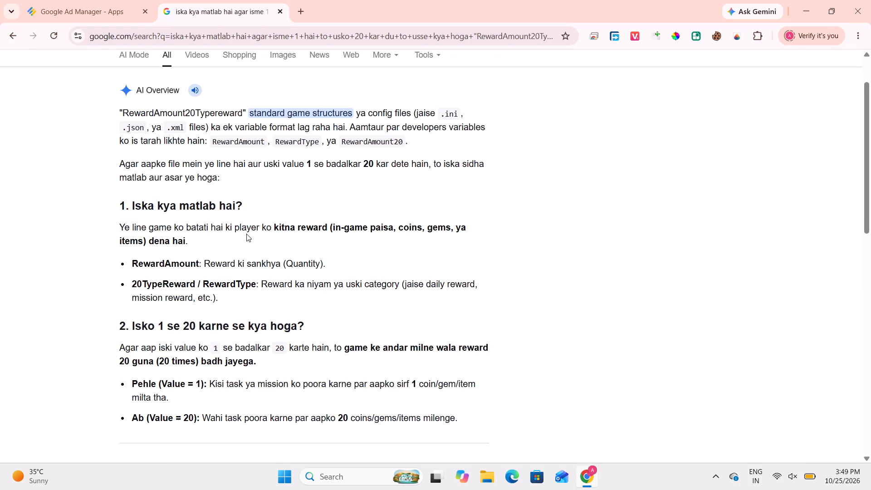
{"action": "scroll", "coordinate": [246, 234], "scroll_direction": "down", "scroll_amount": 1}
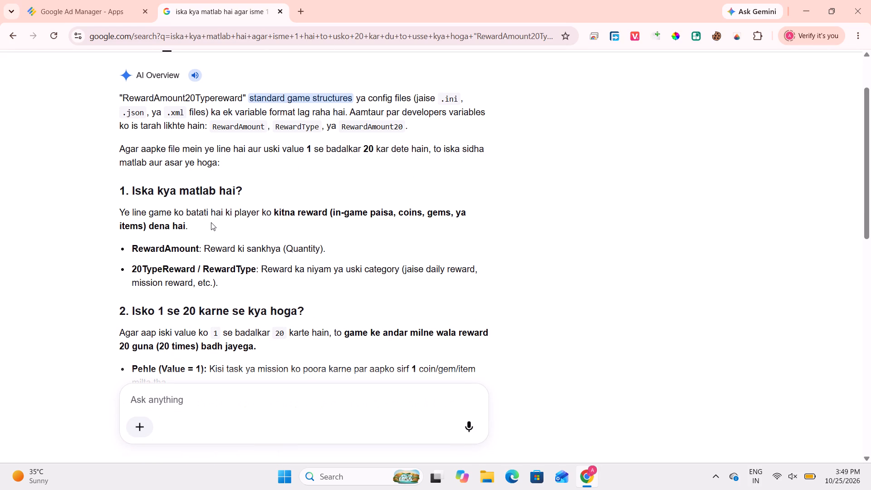
Read the AI Overview on what changing the reward value from 1 to 20 means, including its cautions, and close the search tab.
{"action": "left_click_drag", "start_coordinate": [211, 222], "coordinate": [238, 216]}
{"action": "left_click", "coordinate": [302, 216]}
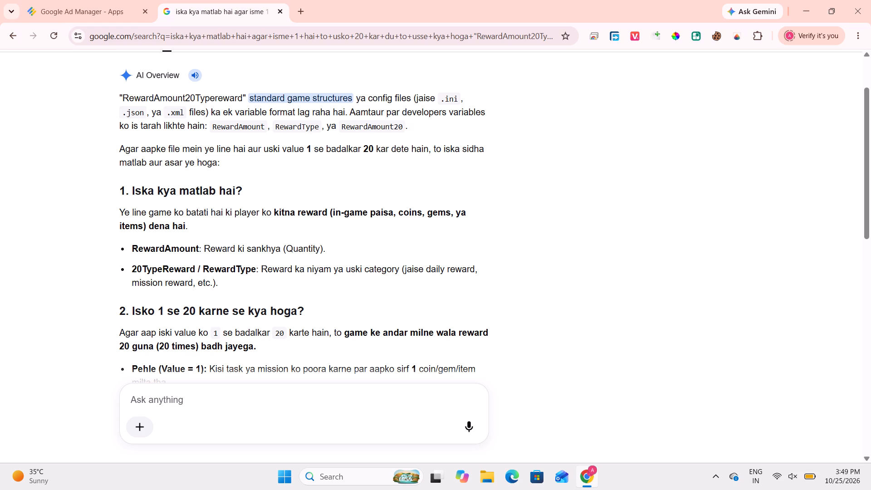
{"action": "scroll", "coordinate": [302, 216], "scroll_direction": "down", "scroll_amount": 1}
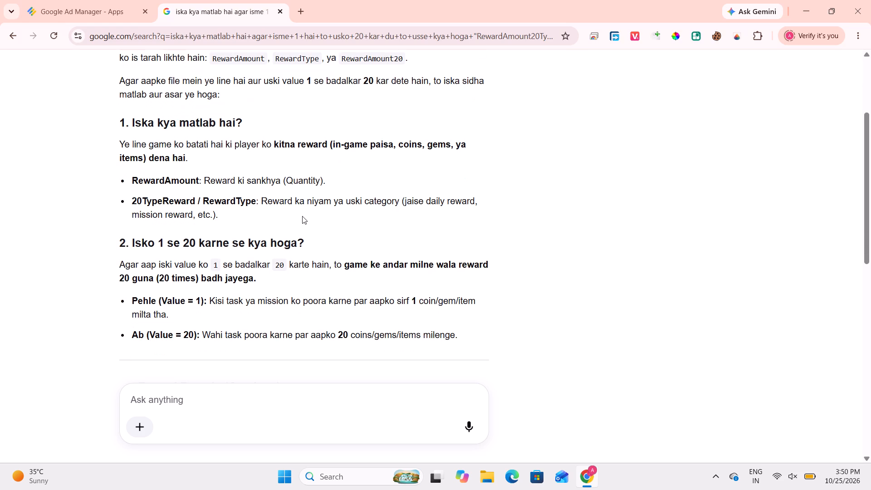
{"action": "scroll", "coordinate": [302, 216], "scroll_direction": "down", "scroll_amount": 2}
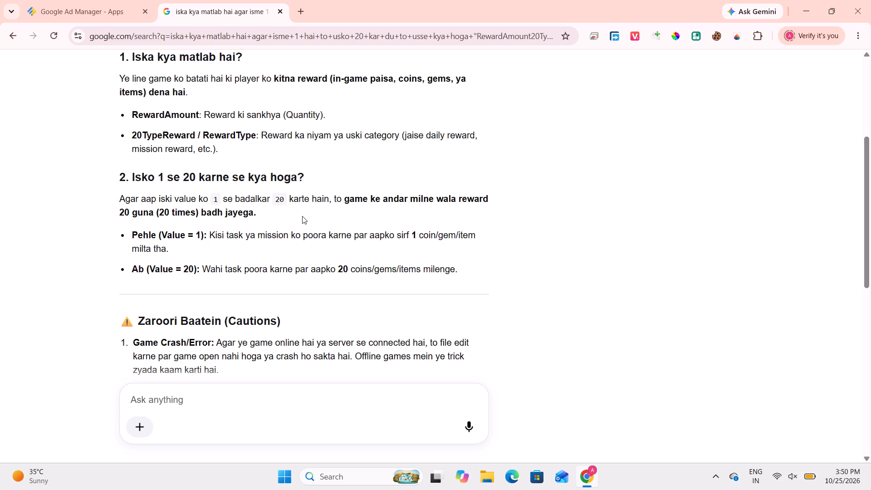
{"action": "scroll", "coordinate": [302, 216], "scroll_direction": "down", "scroll_amount": 1}
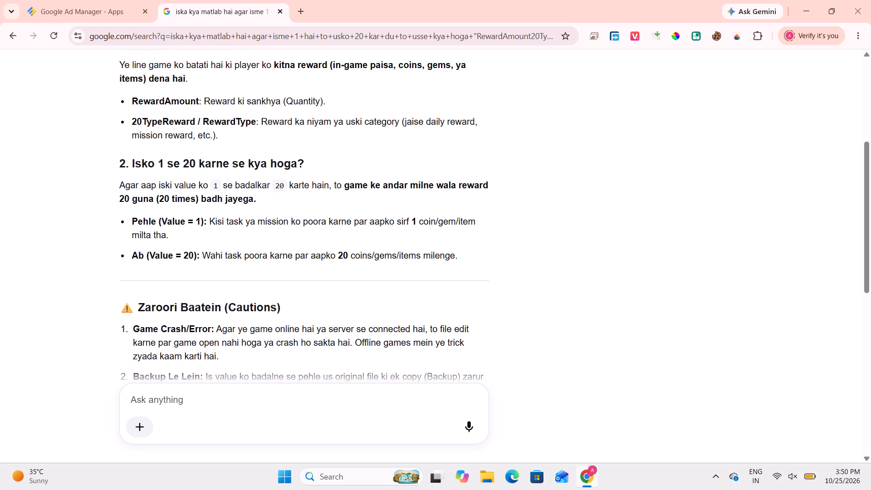
{"action": "scroll", "coordinate": [302, 216], "scroll_direction": "down", "scroll_amount": 1}
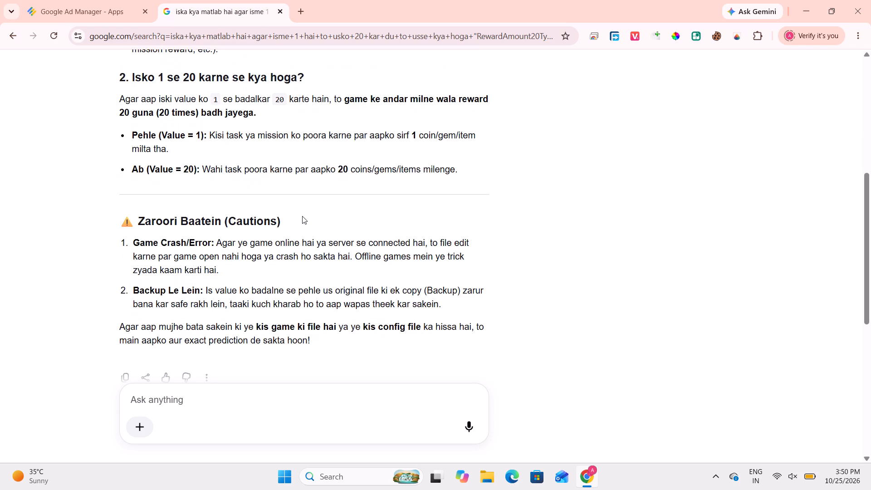
{"action": "scroll", "coordinate": [302, 216], "scroll_direction": "down", "scroll_amount": 5}
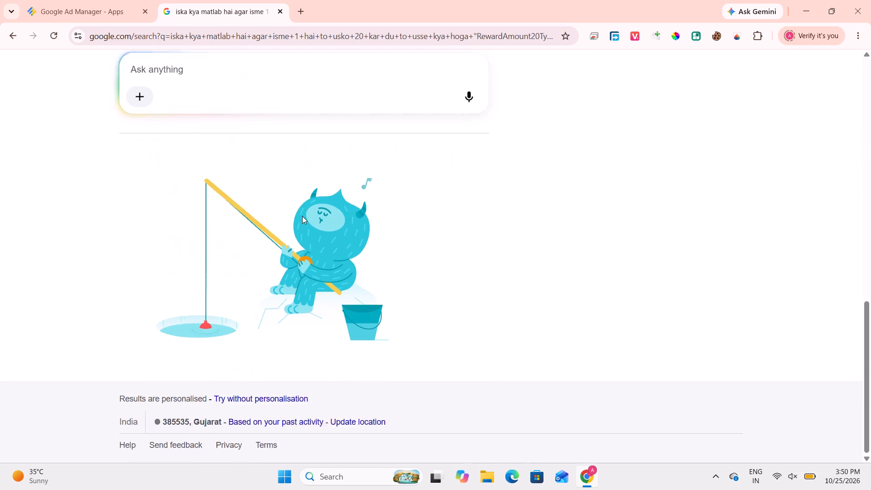
{"action": "scroll", "coordinate": [302, 216], "scroll_direction": "up", "scroll_amount": 10}
{"action": "left_click", "coordinate": [279, 15]}
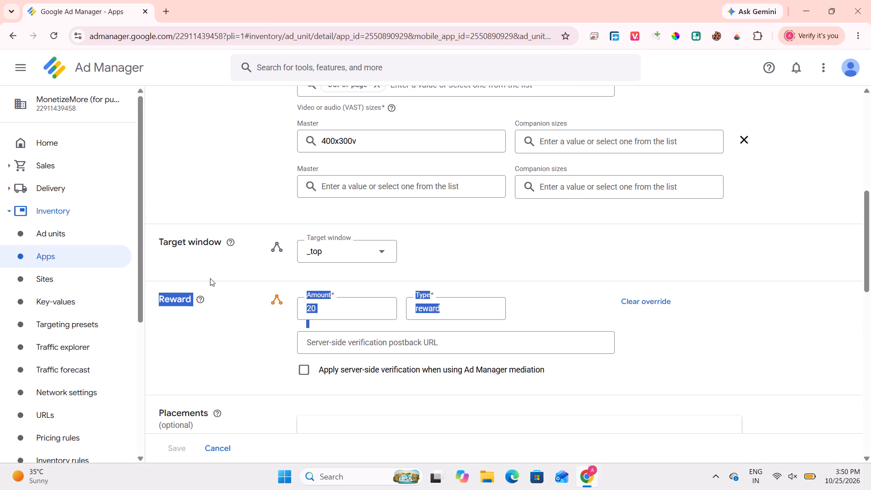
Set the ad unit's reward amount to 2 and save the ad unit.
{"action": "left_click", "coordinate": [225, 344]}
{"action": "left_click", "coordinate": [337, 307]}
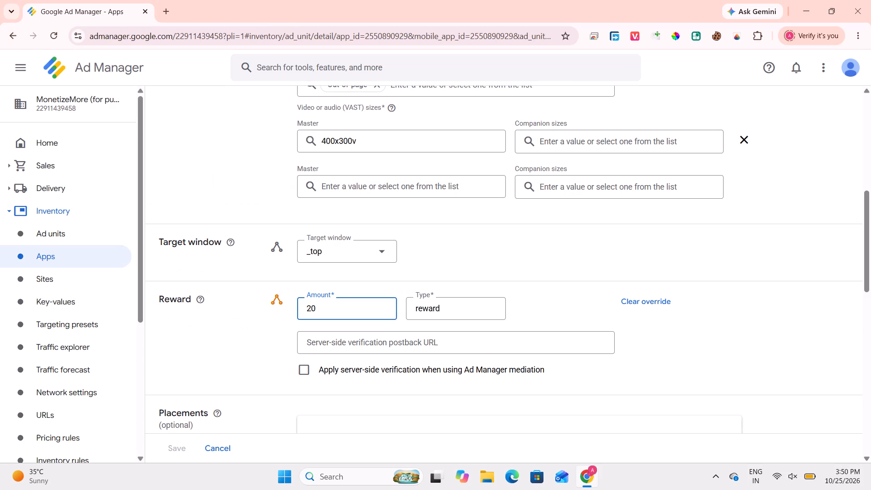
{"action": "triple_click", "coordinate": [337, 307]}
{"action": "triple_click", "coordinate": [337, 307]}
{"action": "key", "text": "0"}
{"action": "key", "text": "BackSpace"}
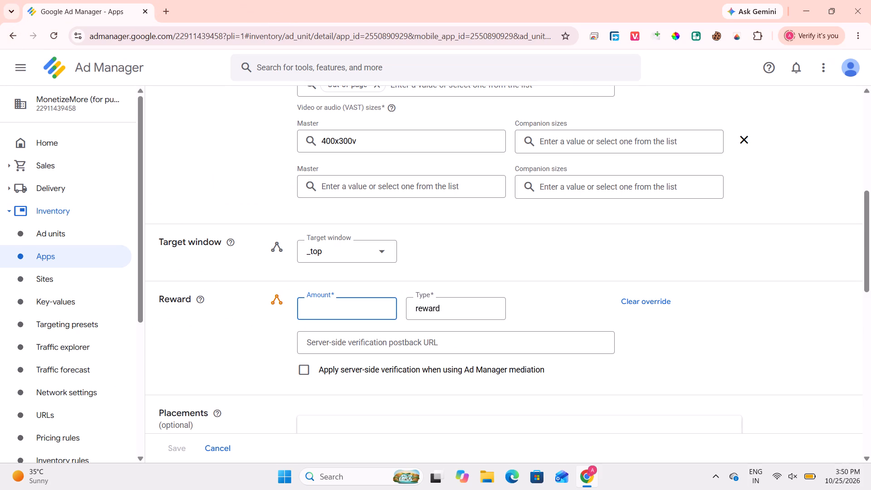
{"action": "key", "text": "2"}
{"action": "left_click", "coordinate": [254, 316]}
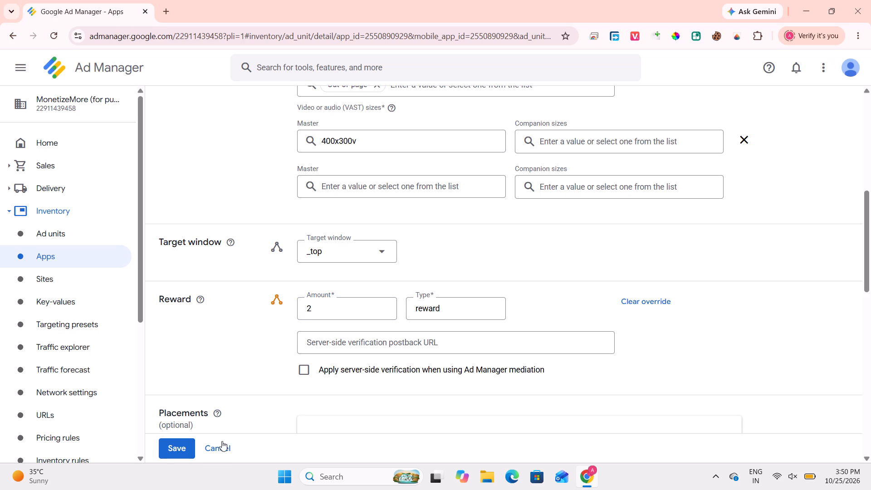
{"action": "left_click", "coordinate": [186, 454]}
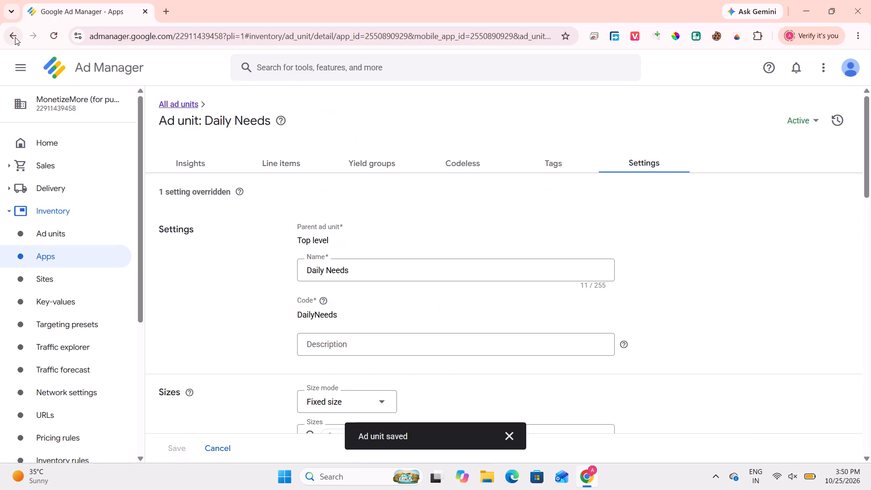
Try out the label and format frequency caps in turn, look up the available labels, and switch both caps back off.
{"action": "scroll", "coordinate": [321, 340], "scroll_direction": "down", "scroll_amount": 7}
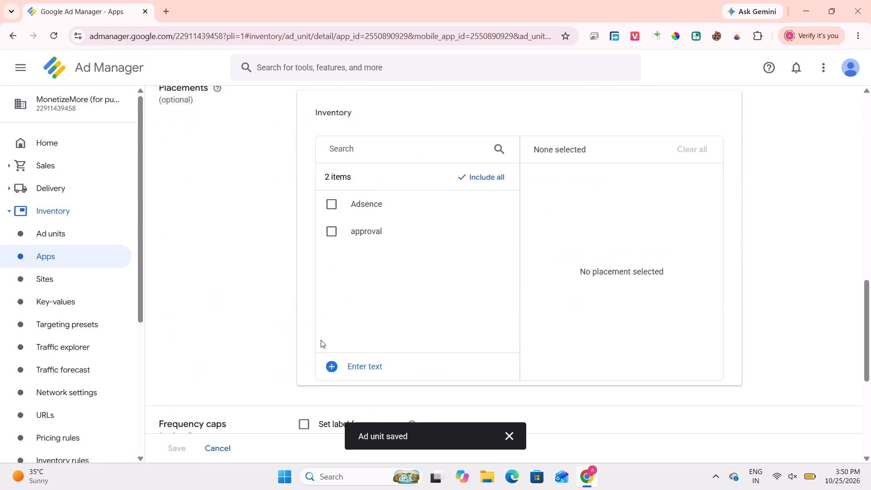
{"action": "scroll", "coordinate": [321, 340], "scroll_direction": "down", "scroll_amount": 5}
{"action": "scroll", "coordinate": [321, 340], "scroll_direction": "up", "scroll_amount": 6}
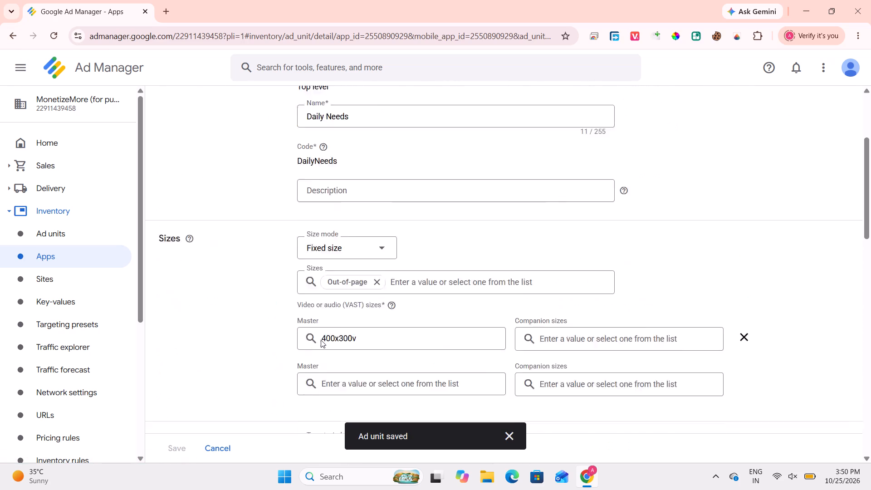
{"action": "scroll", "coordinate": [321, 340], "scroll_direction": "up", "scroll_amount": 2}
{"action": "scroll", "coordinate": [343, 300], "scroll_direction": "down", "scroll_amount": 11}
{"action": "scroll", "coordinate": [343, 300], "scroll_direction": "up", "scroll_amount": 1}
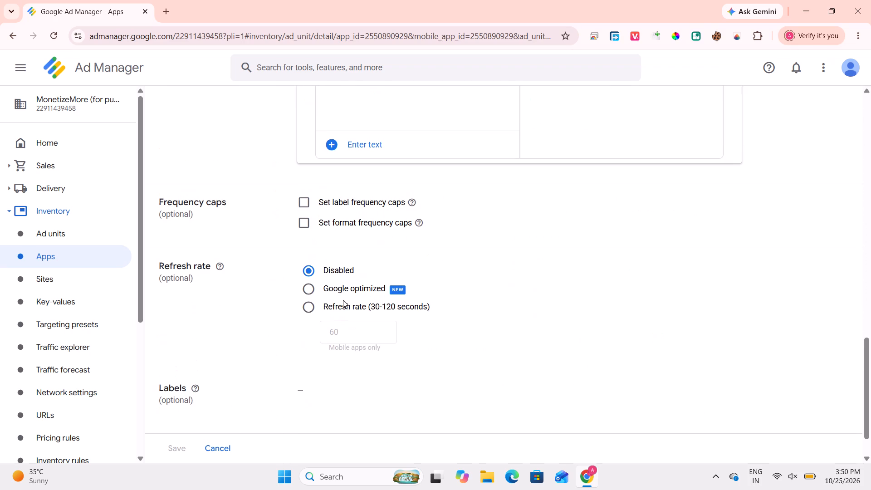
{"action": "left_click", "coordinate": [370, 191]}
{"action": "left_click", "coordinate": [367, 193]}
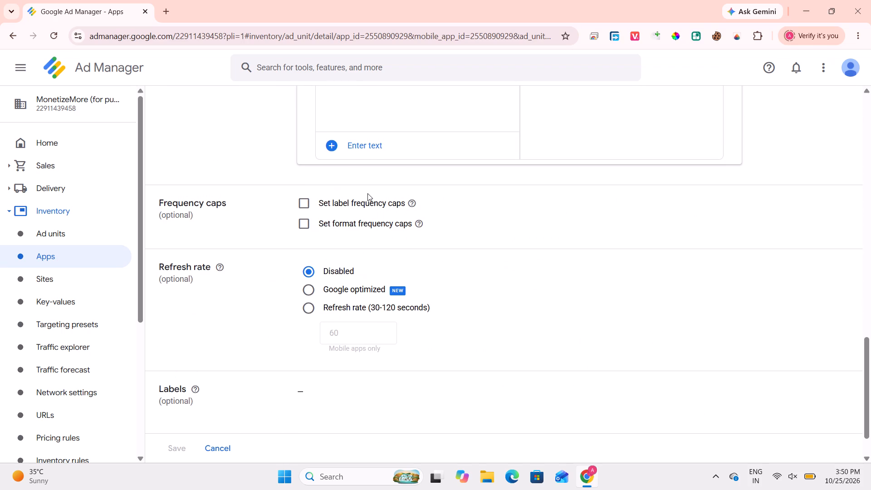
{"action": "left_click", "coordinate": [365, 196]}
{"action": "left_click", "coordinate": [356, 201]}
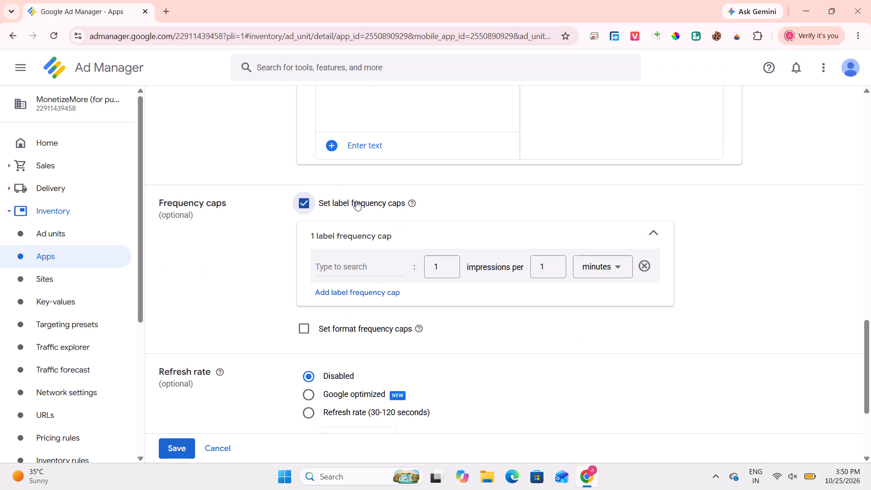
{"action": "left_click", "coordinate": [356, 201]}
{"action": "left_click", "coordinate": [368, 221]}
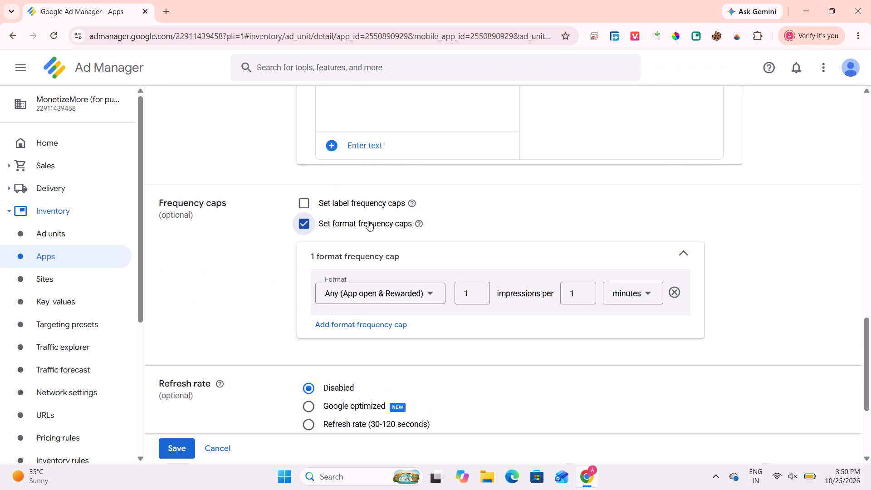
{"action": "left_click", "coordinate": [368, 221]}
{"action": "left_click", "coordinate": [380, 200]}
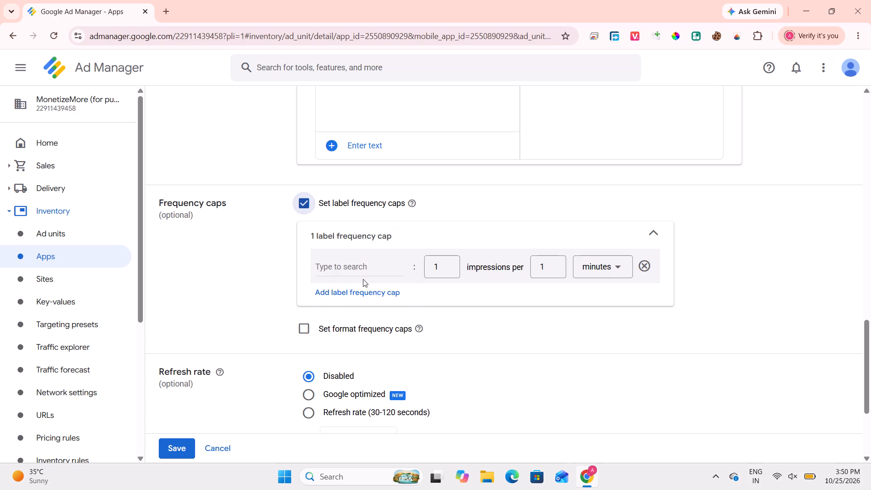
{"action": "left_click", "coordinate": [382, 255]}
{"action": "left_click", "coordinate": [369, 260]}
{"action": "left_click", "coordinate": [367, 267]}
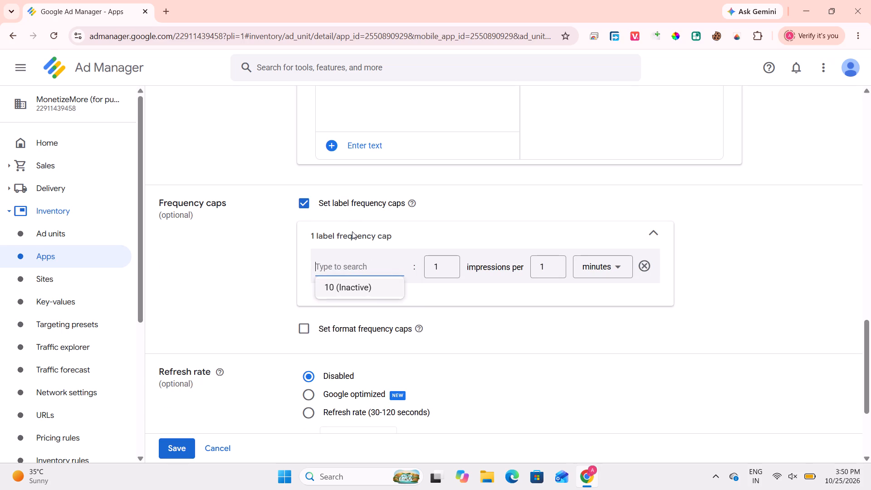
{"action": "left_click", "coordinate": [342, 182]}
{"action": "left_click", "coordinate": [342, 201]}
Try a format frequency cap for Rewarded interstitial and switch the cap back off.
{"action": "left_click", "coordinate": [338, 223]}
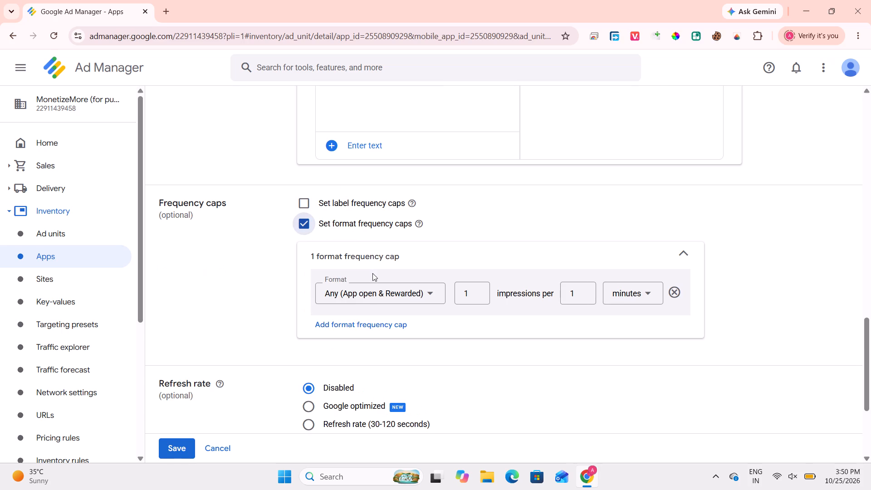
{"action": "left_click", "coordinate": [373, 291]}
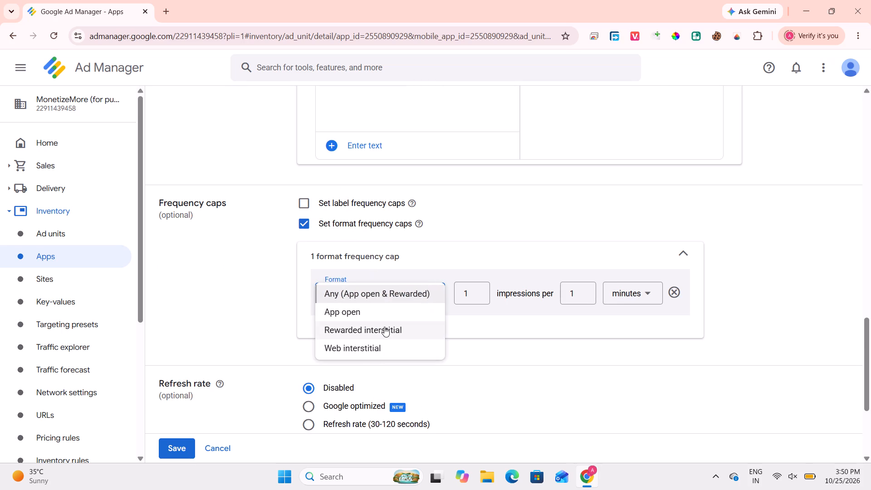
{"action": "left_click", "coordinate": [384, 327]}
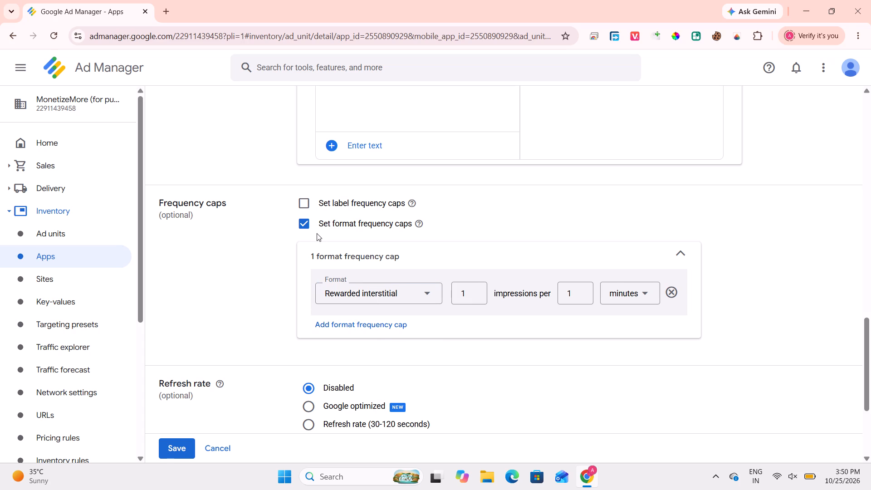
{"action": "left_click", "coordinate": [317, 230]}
Review the ad unit's reward, placement and size settings, and check the companion size choices for the 400x300v master without choosing one.
{"action": "scroll", "coordinate": [317, 230], "scroll_direction": "up", "scroll_amount": 4}
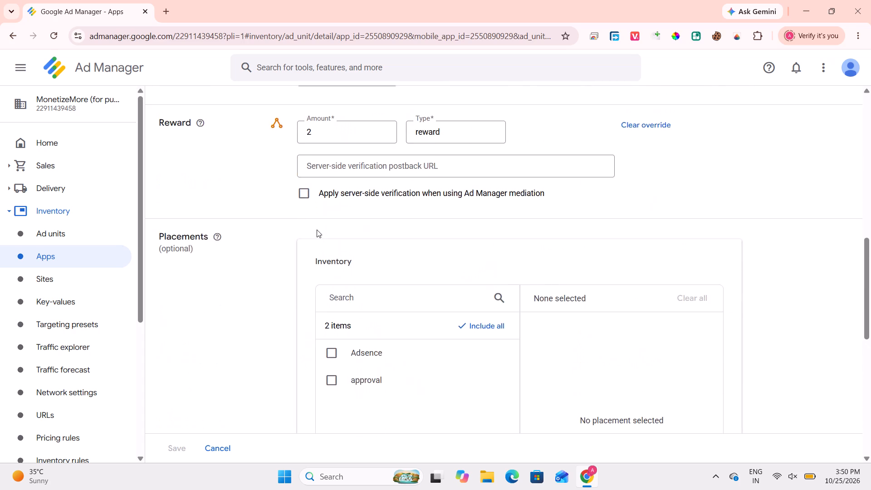
{"action": "scroll", "coordinate": [317, 230], "scroll_direction": "up", "scroll_amount": 2}
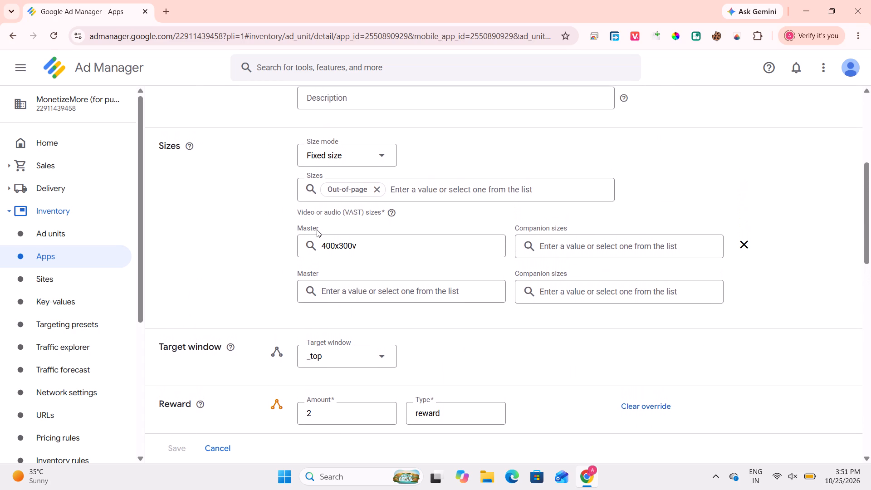
{"action": "scroll", "coordinate": [317, 230], "scroll_direction": "up", "scroll_amount": 1}
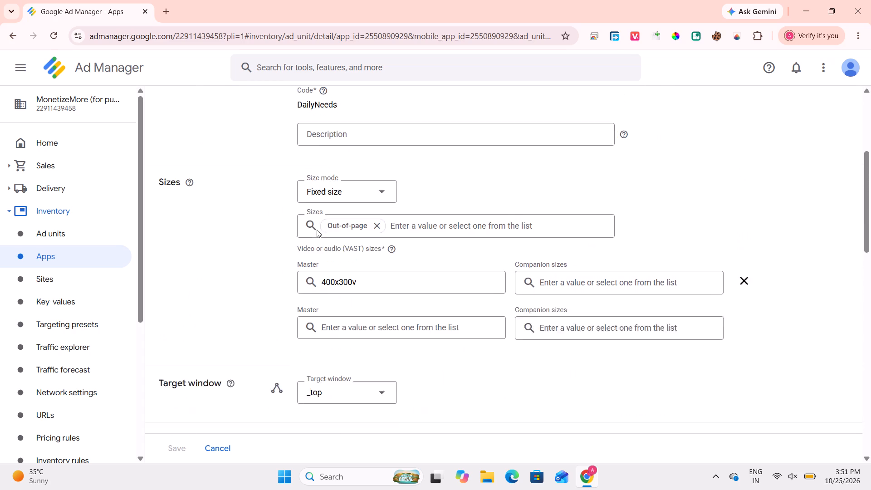
{"action": "scroll", "coordinate": [317, 230], "scroll_direction": "up", "scroll_amount": 1}
{"action": "left_click", "coordinate": [557, 316]}
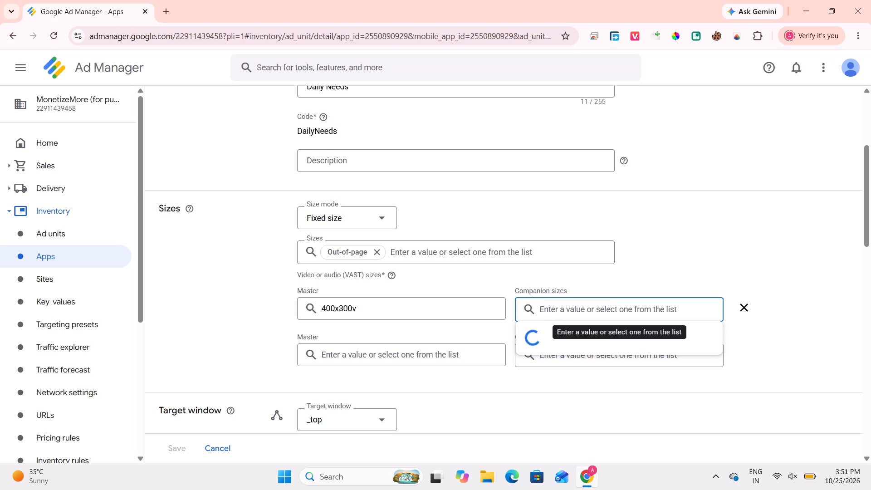
{"action": "left_click", "coordinate": [779, 196]}
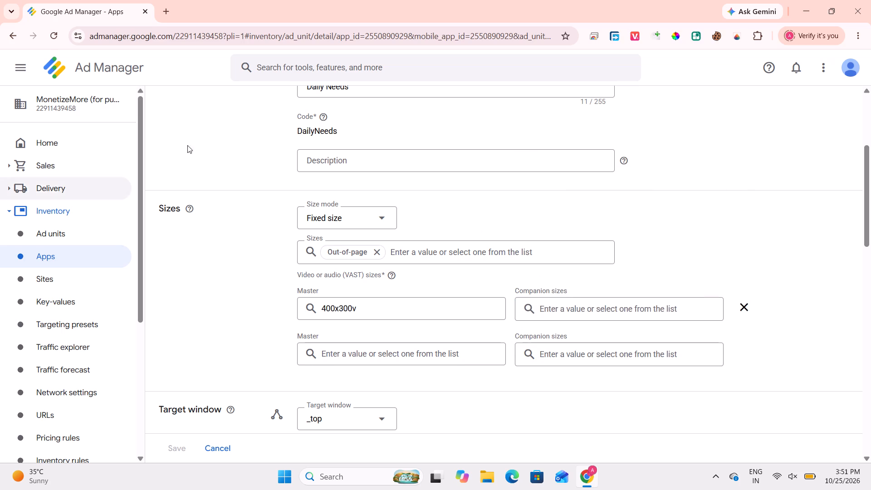
Check the Daily Needs ad unit's Tags, Codeless and Yield groups settings, leaving yield group 1 unselected.
{"action": "scroll", "coordinate": [347, 174], "scroll_direction": "up", "scroll_amount": 2}
{"action": "left_click", "coordinate": [558, 165]}
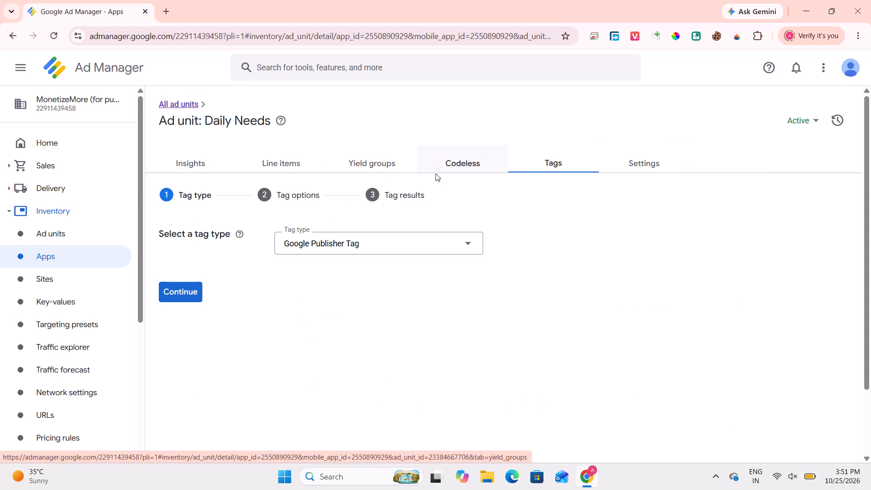
{"action": "left_click", "coordinate": [450, 172]}
{"action": "left_click", "coordinate": [459, 164]}
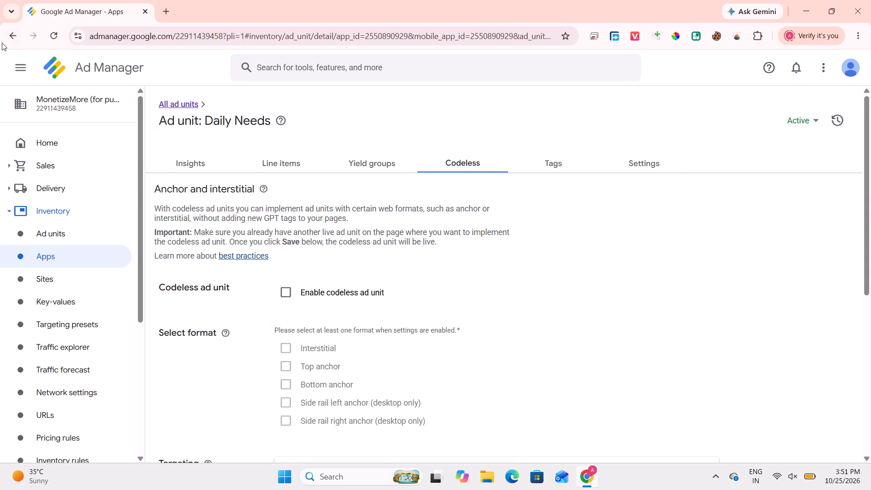
{"action": "left_click", "coordinate": [352, 163]}
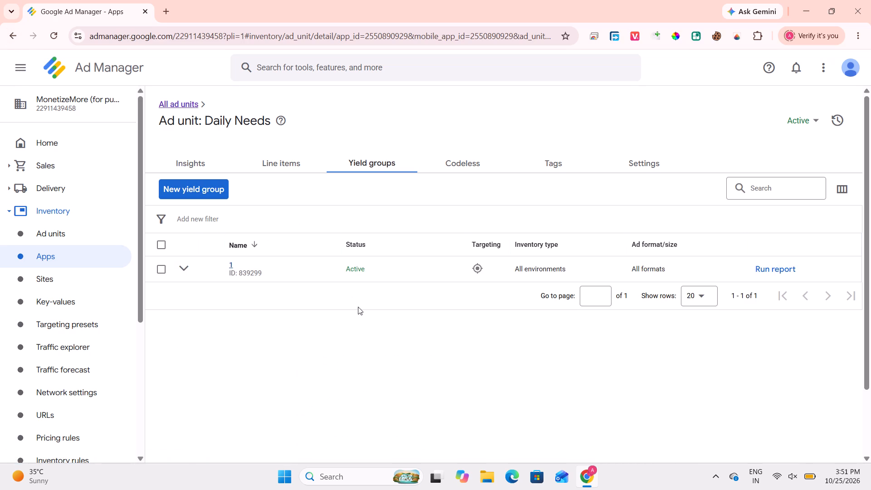
{"action": "left_click", "coordinate": [159, 269]}
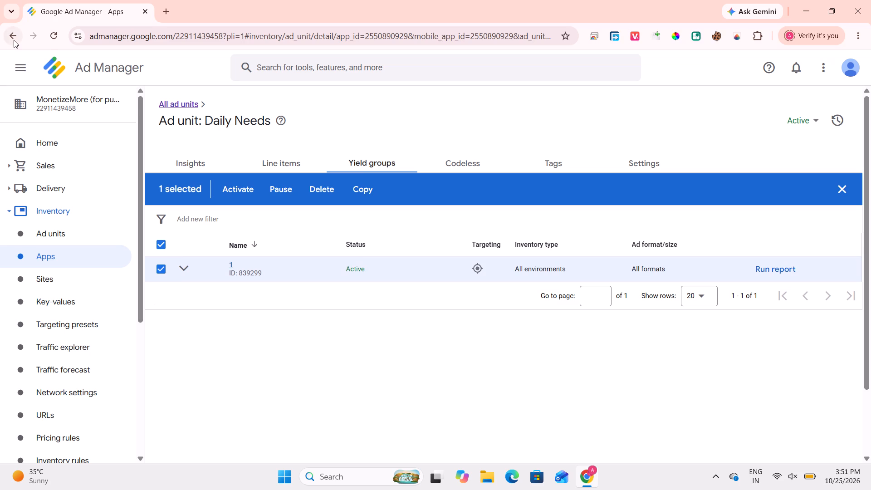
{"action": "left_click", "coordinate": [442, 363]}
{"action": "left_click", "coordinate": [161, 272]}
Open yield group 1 and examine its targeting and yield partners, leaving no partner selected.
{"action": "left_click", "coordinate": [229, 262]}
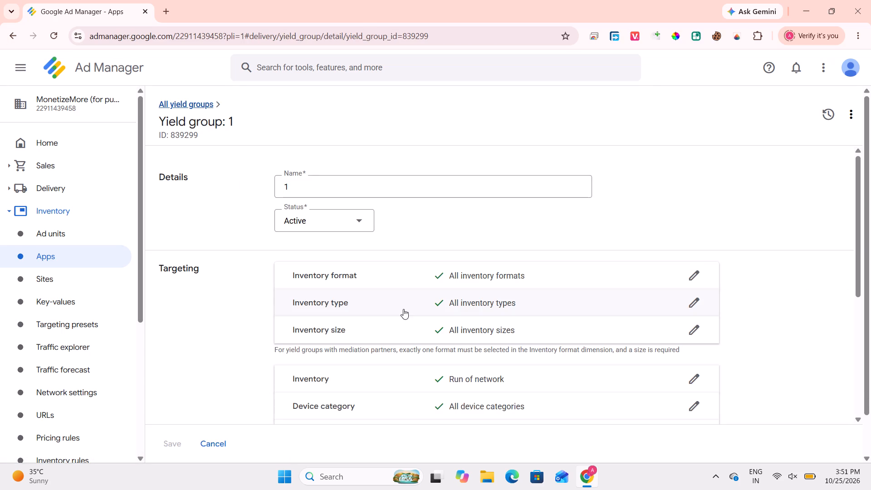
{"action": "scroll", "coordinate": [403, 309], "scroll_direction": "down", "scroll_amount": 5}
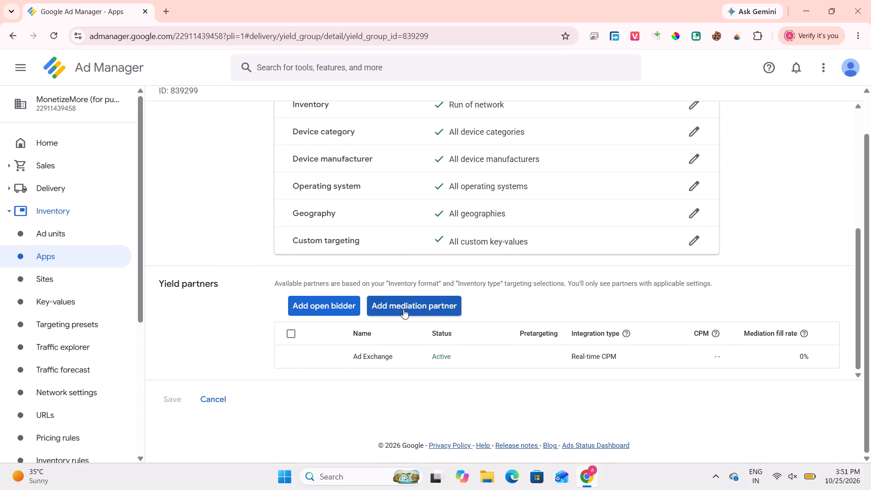
{"action": "left_click", "coordinate": [287, 336]}
{"action": "left_click", "coordinate": [287, 336]}
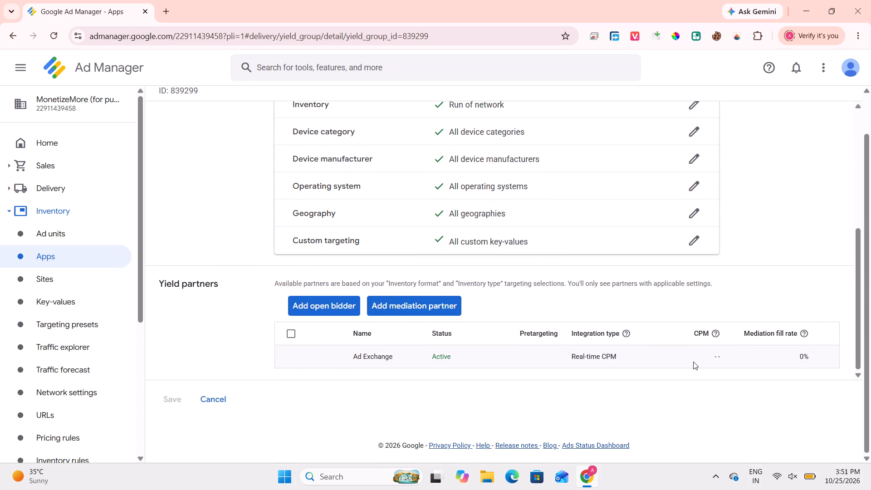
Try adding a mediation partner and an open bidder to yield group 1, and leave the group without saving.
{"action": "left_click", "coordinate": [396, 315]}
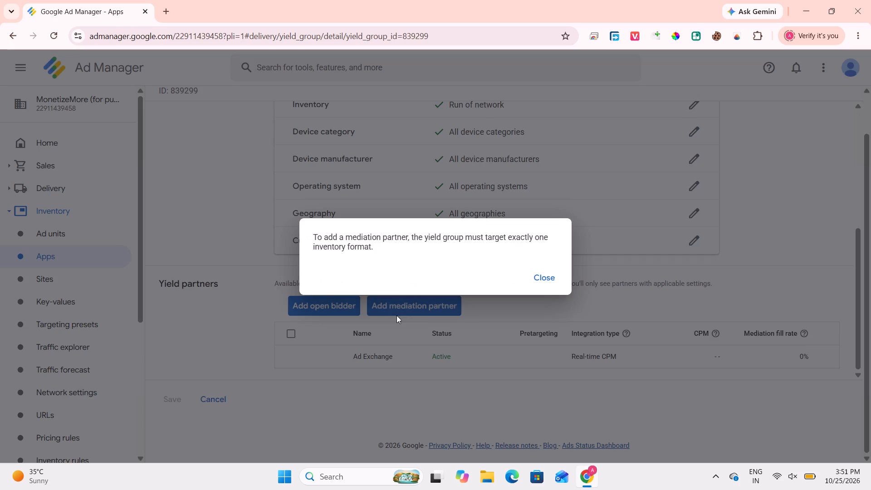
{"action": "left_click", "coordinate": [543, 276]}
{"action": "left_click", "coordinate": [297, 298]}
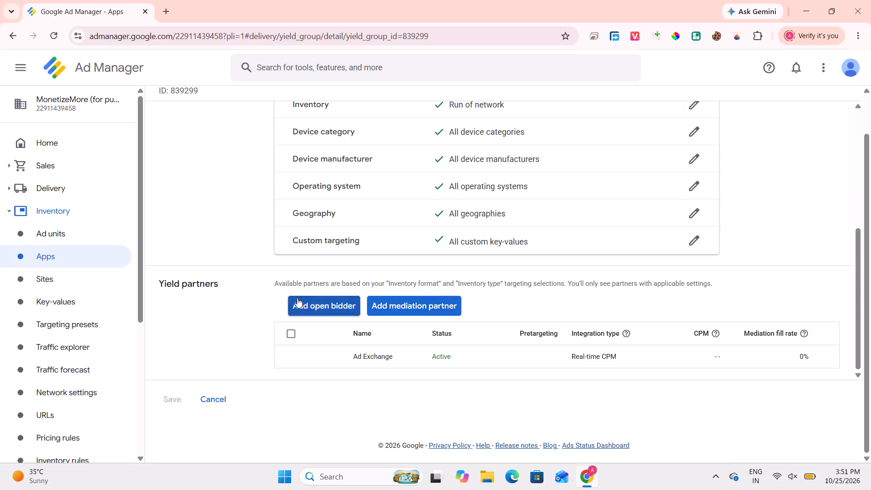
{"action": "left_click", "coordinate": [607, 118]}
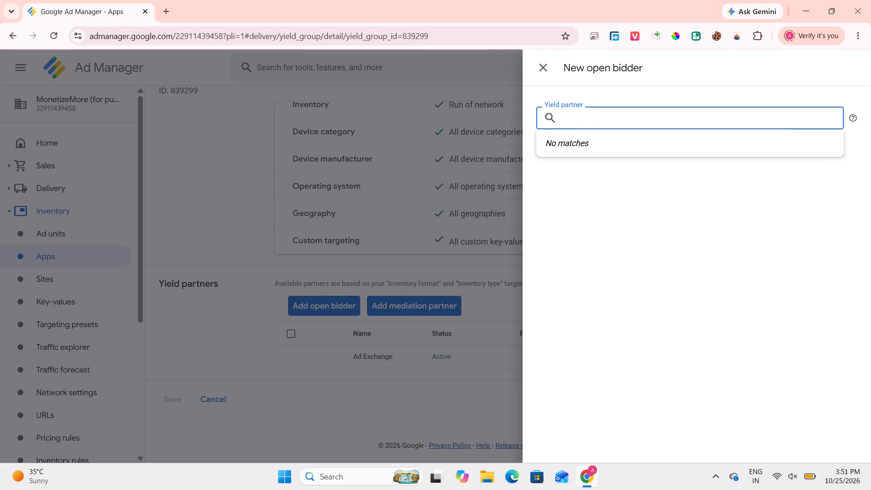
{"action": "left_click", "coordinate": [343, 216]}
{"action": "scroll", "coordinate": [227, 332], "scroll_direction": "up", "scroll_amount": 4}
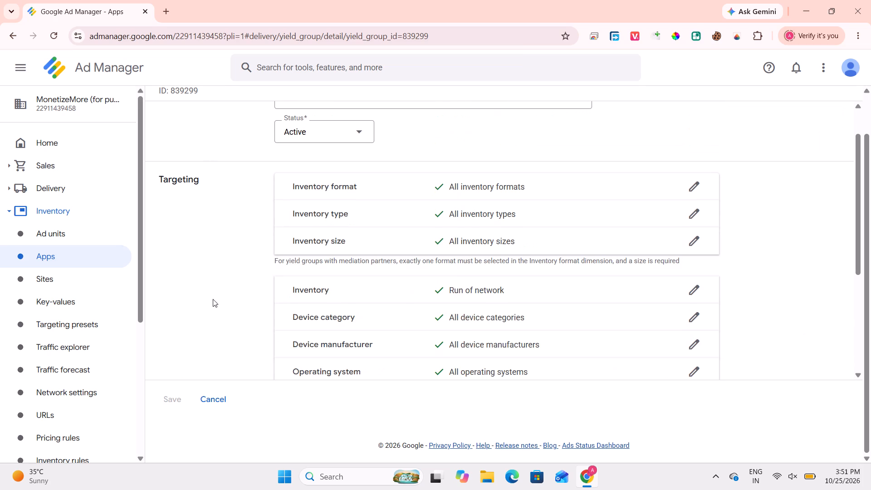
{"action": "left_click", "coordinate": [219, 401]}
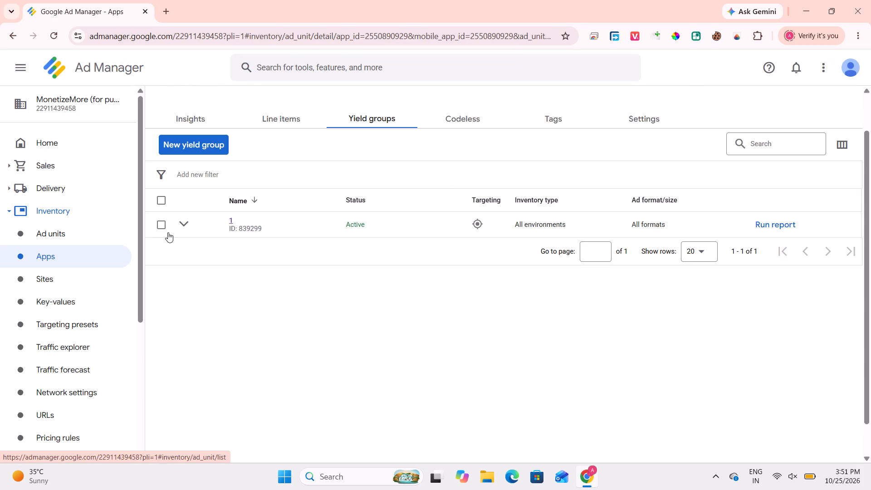
Pause yield group 1 in the Daily Needs ad unit's yield groups.
{"action": "left_click", "coordinate": [170, 234]}
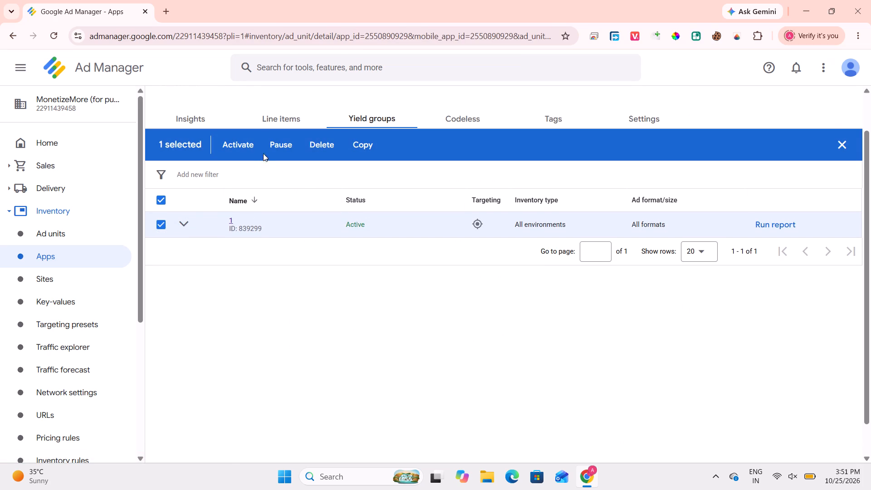
{"action": "left_click", "coordinate": [285, 147]}
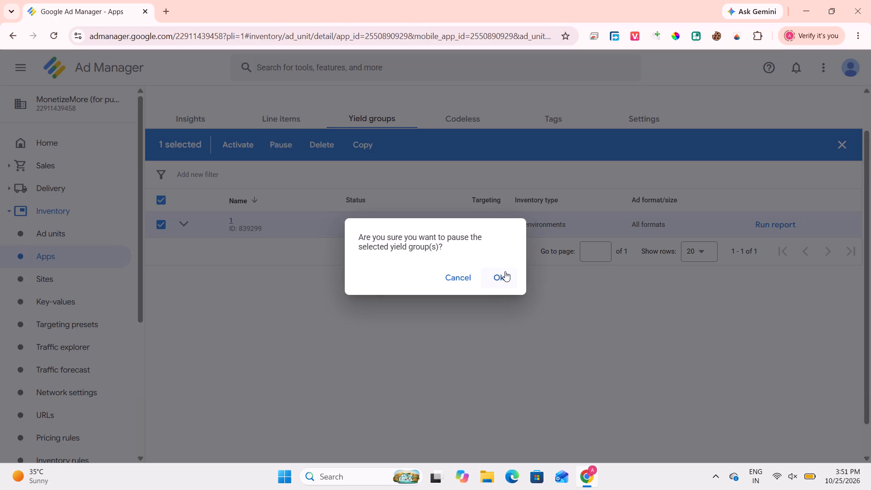
{"action": "left_click", "coordinate": [498, 281]}
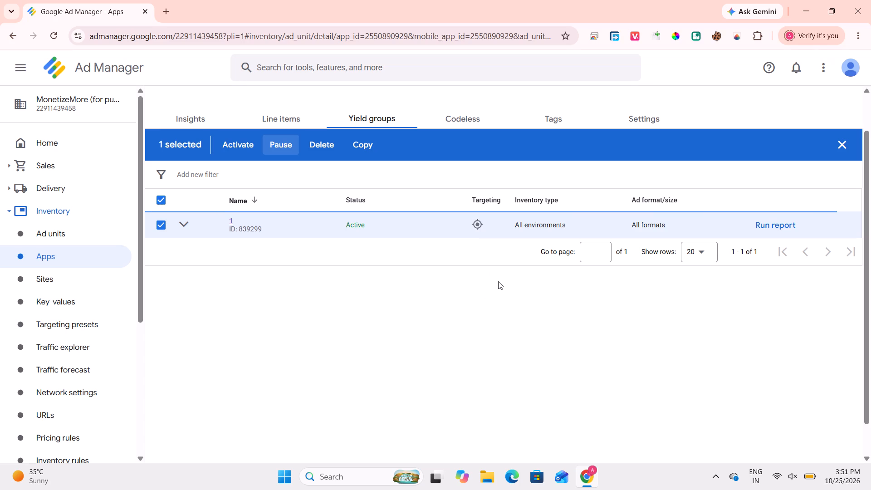
{"action": "scroll", "coordinate": [498, 281], "scroll_direction": "up", "scroll_amount": 2}
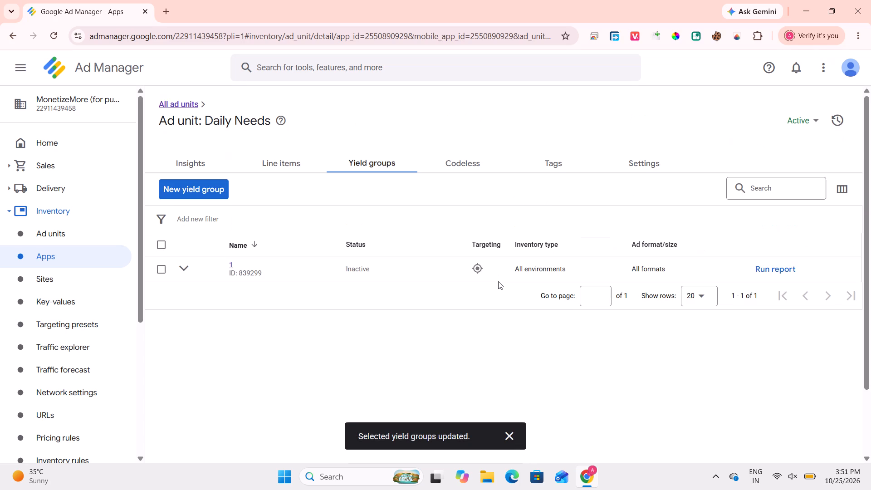
{"action": "scroll", "coordinate": [498, 281], "scroll_direction": "up", "scroll_amount": 1}
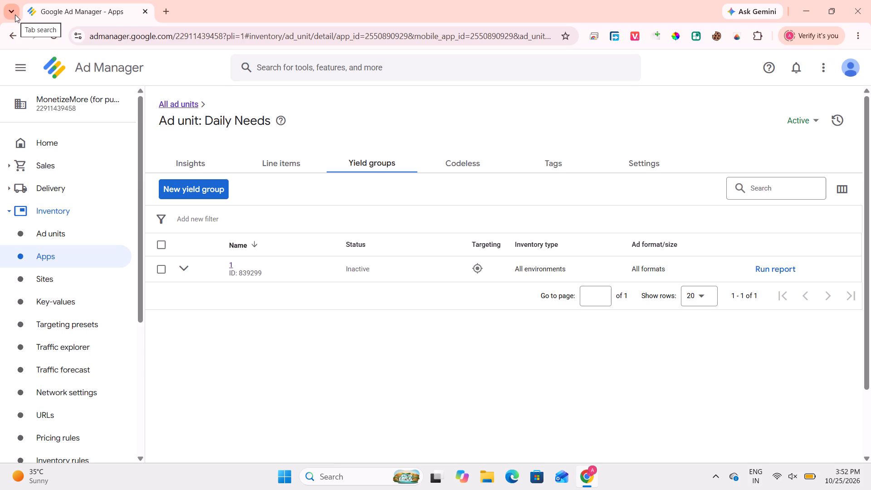
Review the inventory network settings, trying the On clicking "Continue" web interstitial trigger and switching it back off.
{"action": "left_click", "coordinate": [91, 391]}
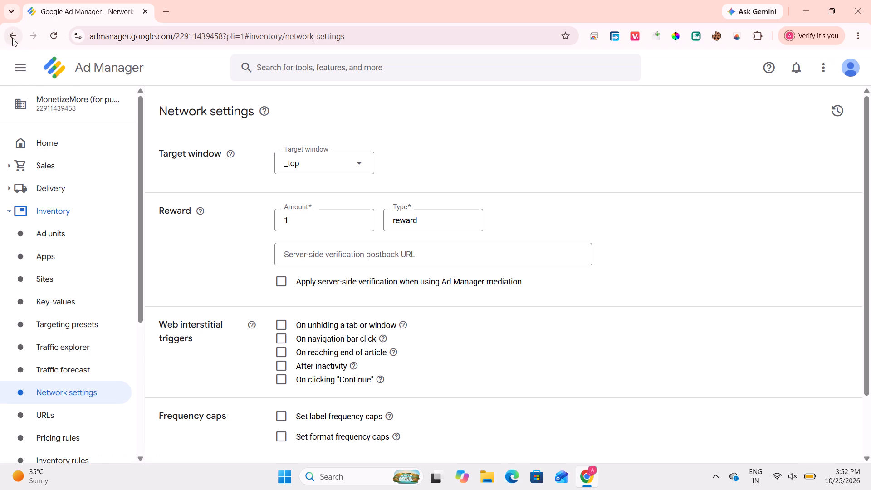
{"action": "scroll", "coordinate": [396, 324], "scroll_direction": "down", "scroll_amount": 1}
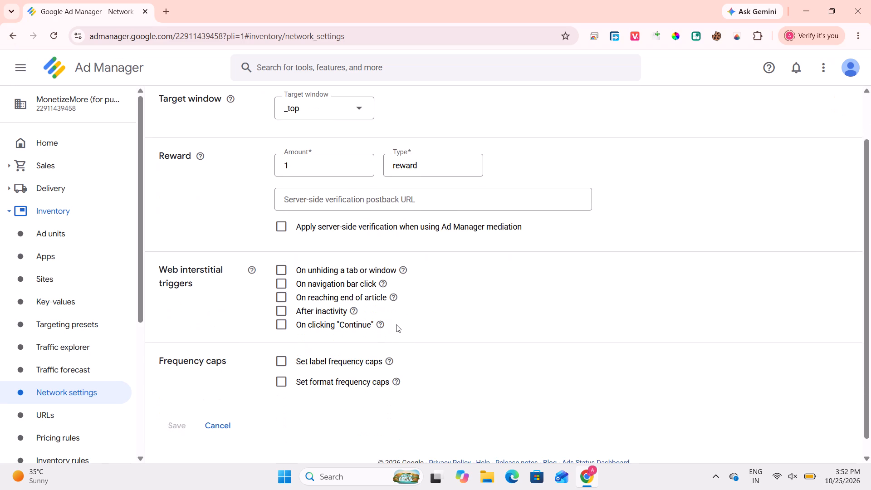
{"action": "scroll", "coordinate": [396, 324], "scroll_direction": "down", "scroll_amount": 1}
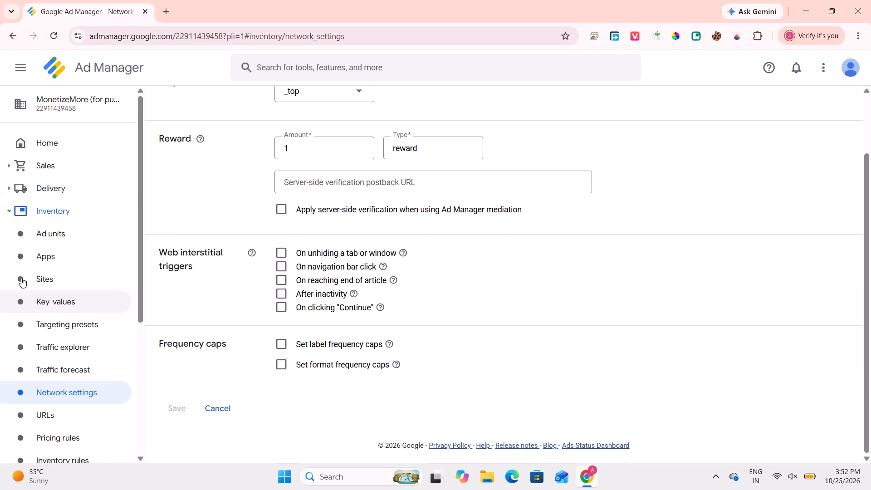
{"action": "scroll", "coordinate": [43, 376], "scroll_direction": "down", "scroll_amount": 1}
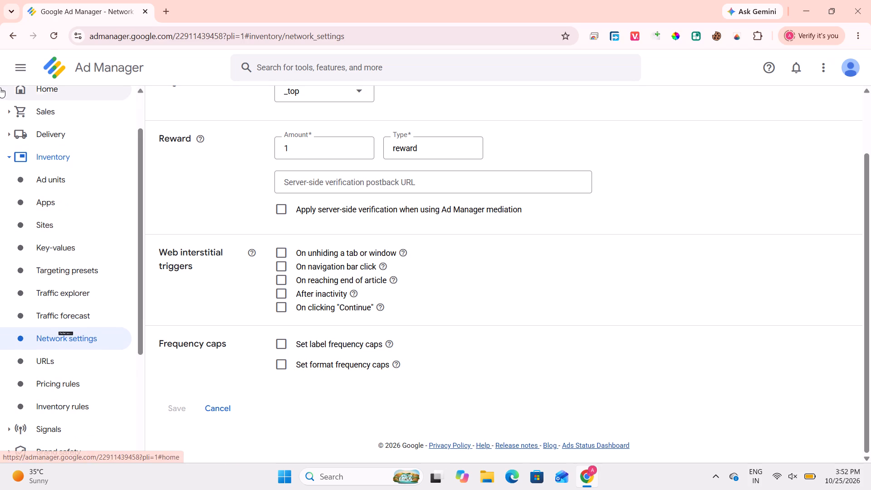
{"action": "left_click", "coordinate": [287, 314]}
{"action": "left_click", "coordinate": [287, 314]}
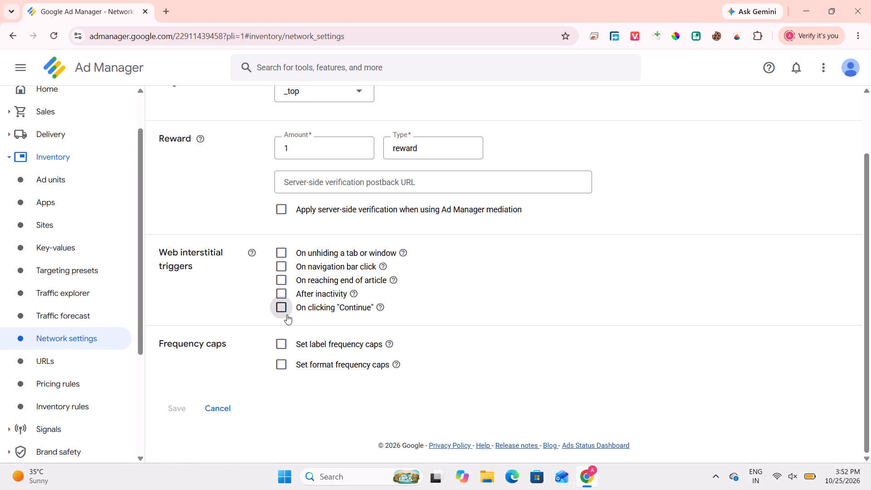
Check the pricing rules and the inventory rule channels, and view the new mobile app channel form without creating one.
{"action": "left_click", "coordinate": [81, 377]}
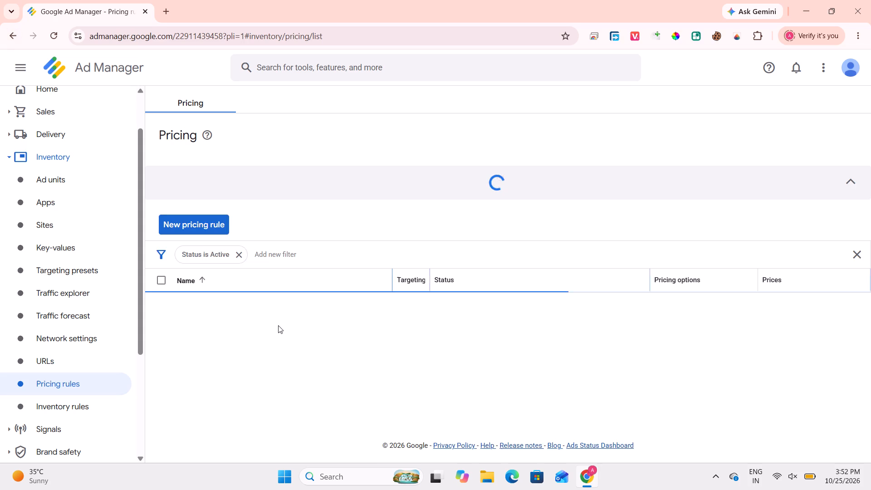
{"action": "scroll", "coordinate": [310, 347], "scroll_direction": "down", "scroll_amount": 2}
{"action": "scroll", "coordinate": [310, 347], "scroll_direction": "up", "scroll_amount": 1}
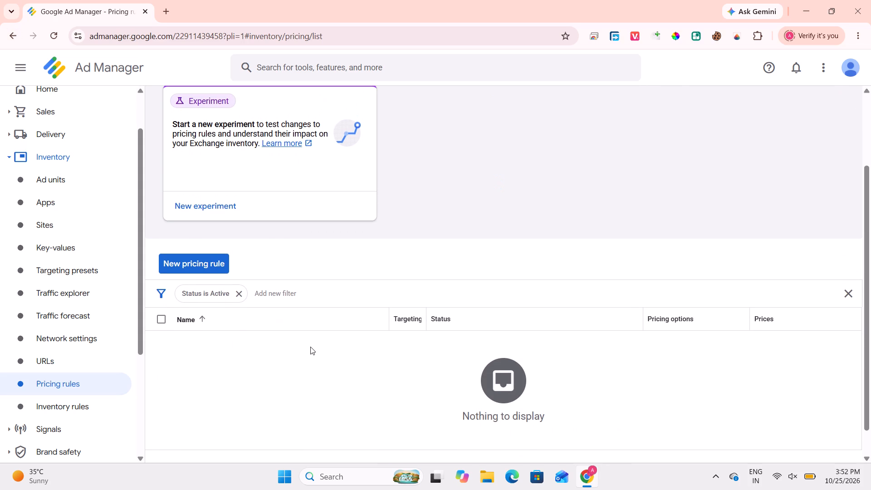
{"action": "left_click", "coordinate": [89, 413]}
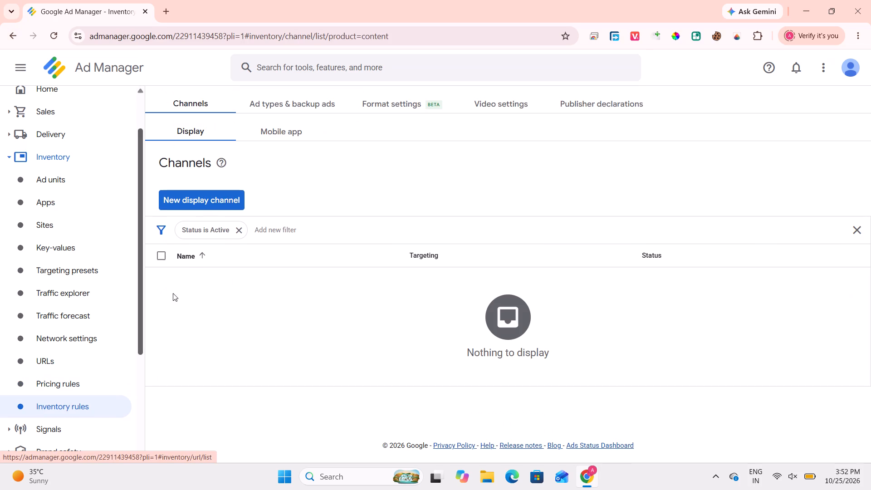
{"action": "left_click", "coordinate": [273, 118]}
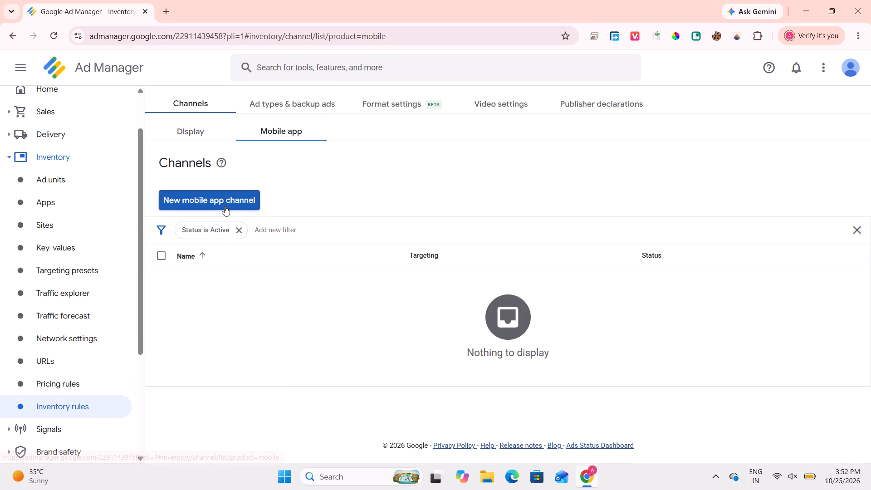
{"action": "left_click", "coordinate": [235, 201]}
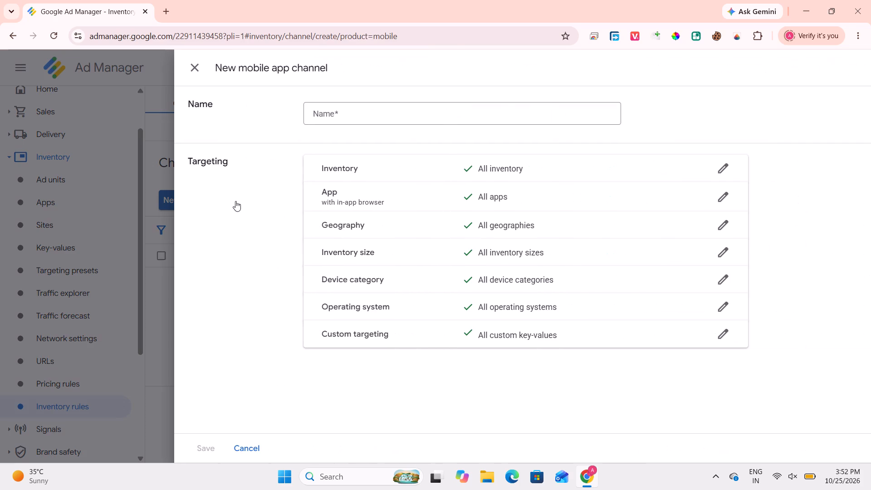
{"action": "scroll", "coordinate": [353, 98], "scroll_direction": "down", "scroll_amount": 4}
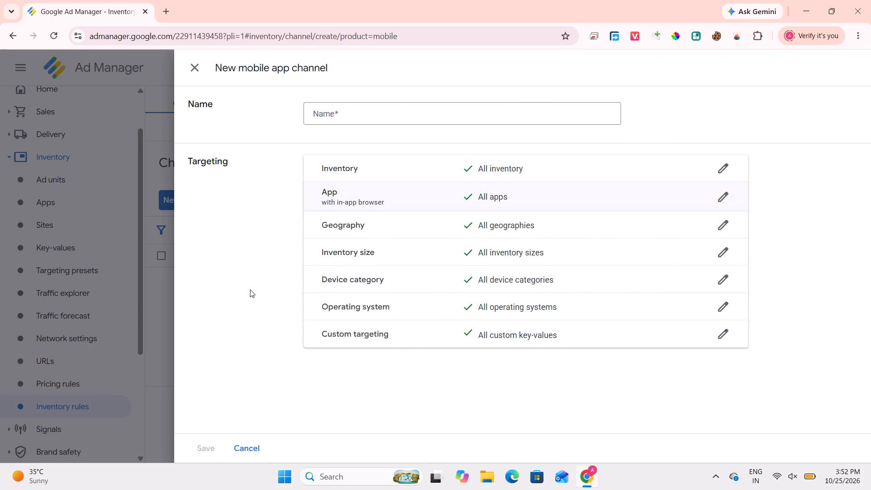
{"action": "left_click", "coordinate": [142, 266]}
Examine the Default display style in the Ad types & backup ads rules and close it unchanged.
{"action": "left_click", "coordinate": [300, 93]}
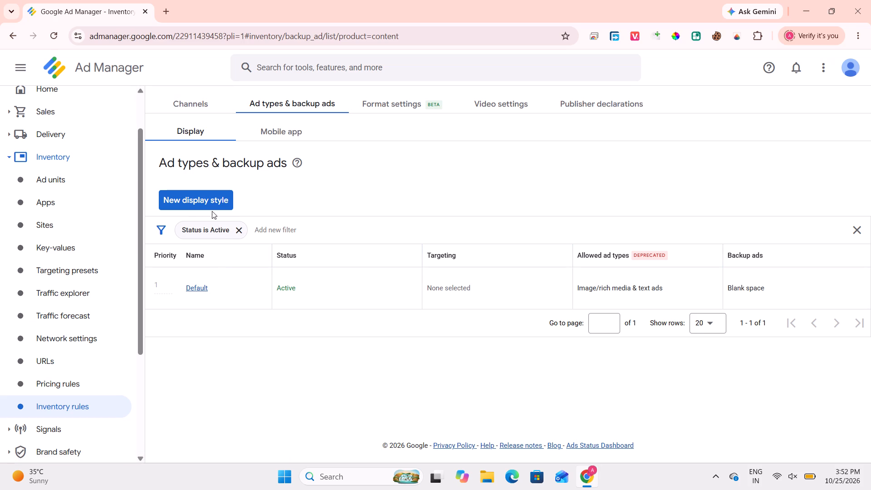
{"action": "left_click", "coordinate": [195, 289]}
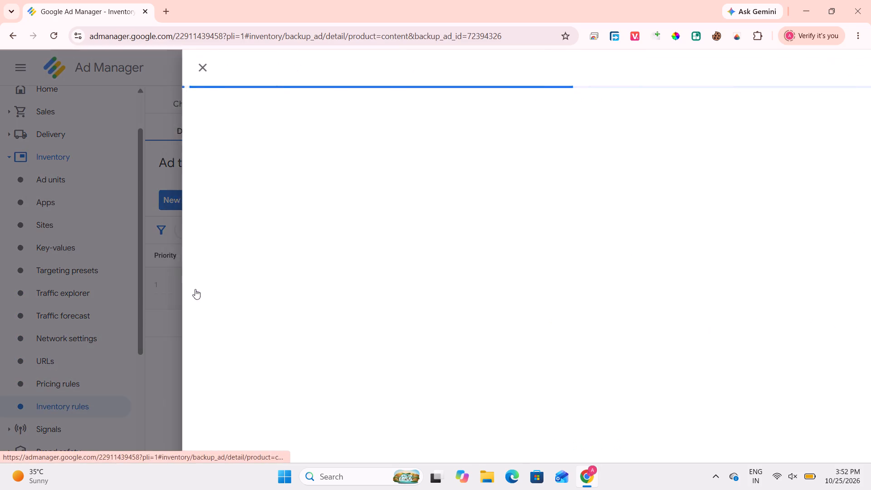
{"action": "scroll", "coordinate": [259, 238], "scroll_direction": "down", "scroll_amount": 4}
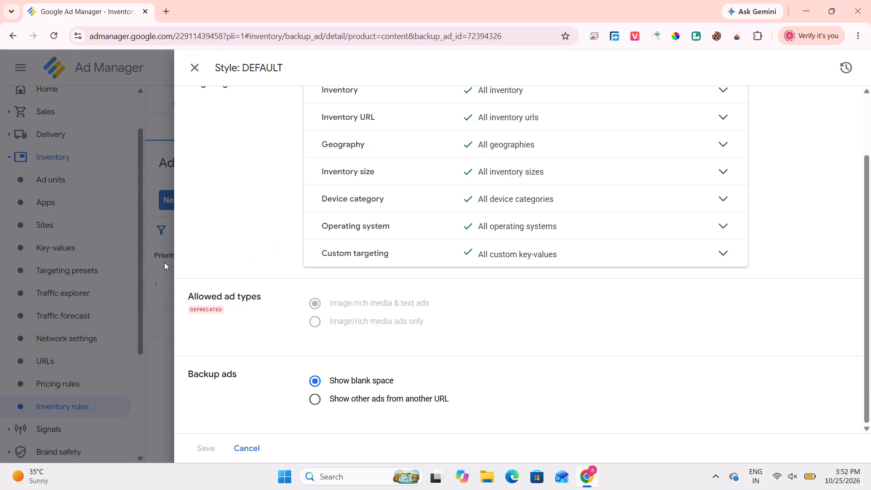
{"action": "left_click", "coordinate": [151, 261]}
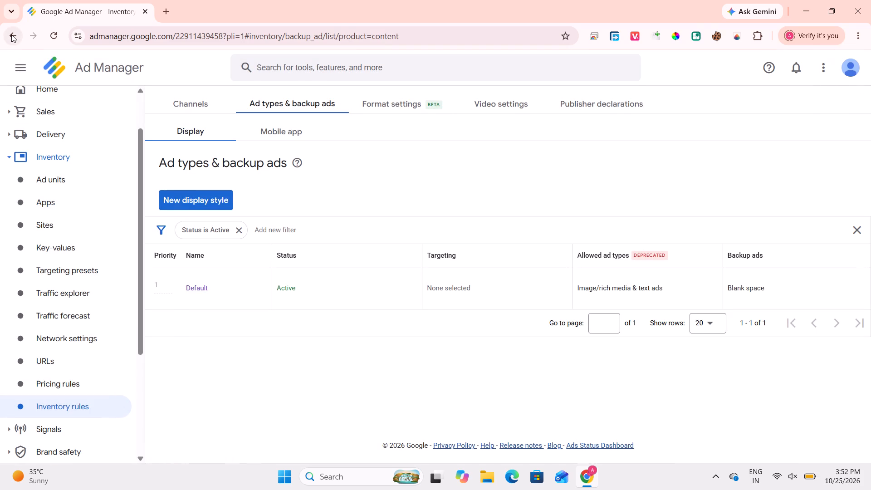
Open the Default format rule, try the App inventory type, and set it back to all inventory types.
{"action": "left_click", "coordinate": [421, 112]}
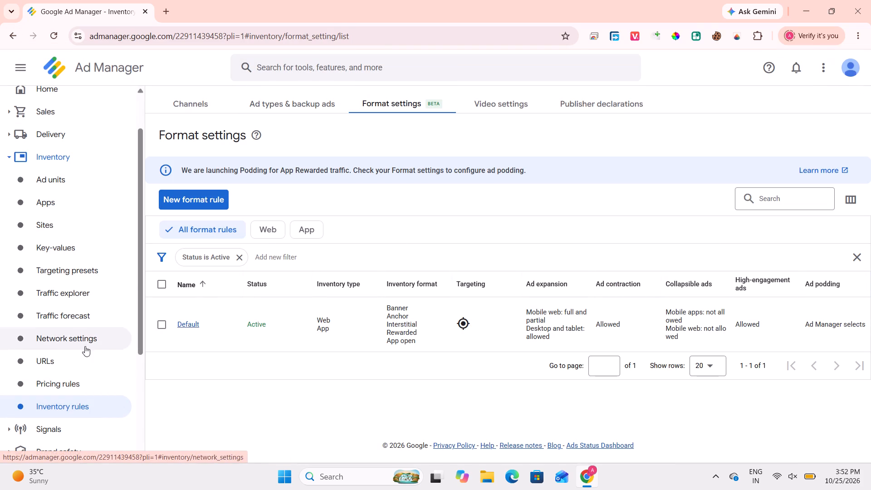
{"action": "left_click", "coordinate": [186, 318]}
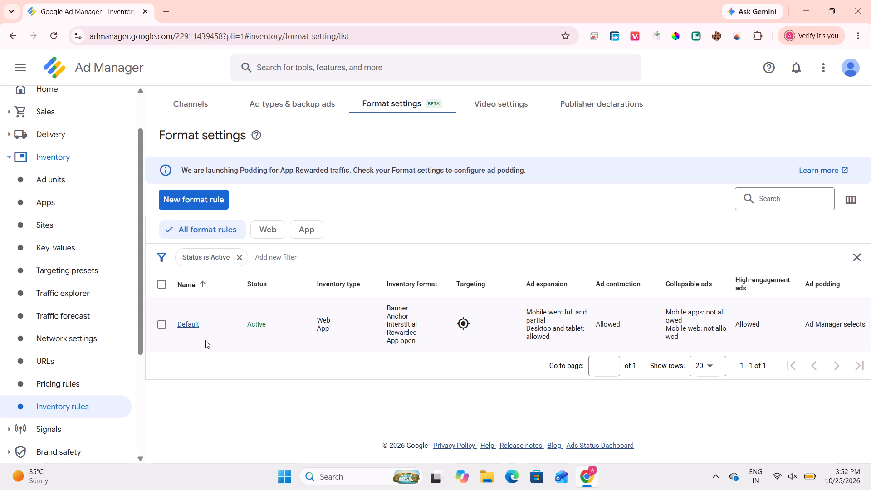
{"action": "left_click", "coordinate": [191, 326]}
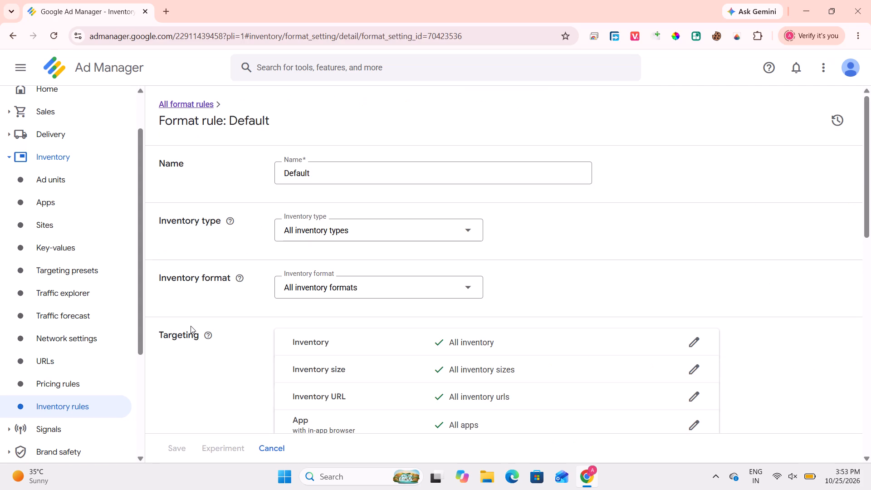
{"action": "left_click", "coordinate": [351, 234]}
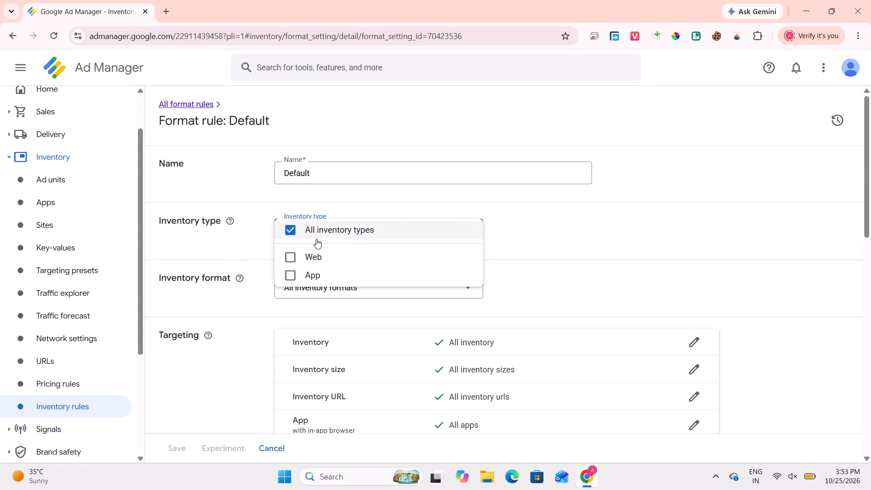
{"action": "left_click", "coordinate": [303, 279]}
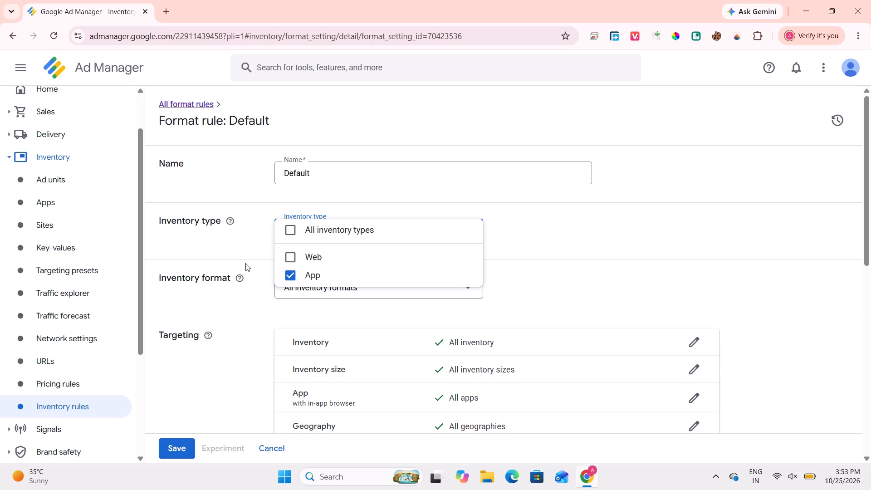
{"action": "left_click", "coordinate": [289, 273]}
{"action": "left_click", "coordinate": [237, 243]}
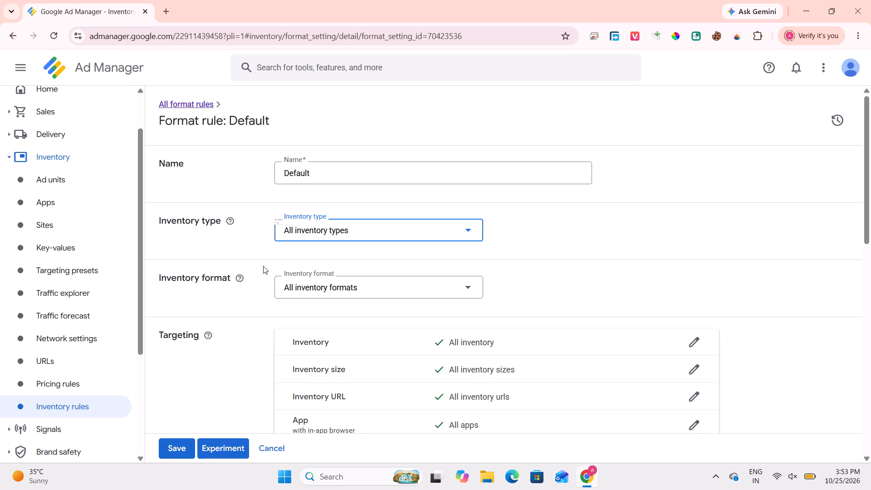
Examine the Default format rule's targeting, ad expansion, contraction, collapsible, high-engagement and podding options, and leave it without saving.
{"action": "scroll", "coordinate": [263, 266], "scroll_direction": "down", "scroll_amount": 2}
{"action": "scroll", "coordinate": [303, 296], "scroll_direction": "down", "scroll_amount": 4}
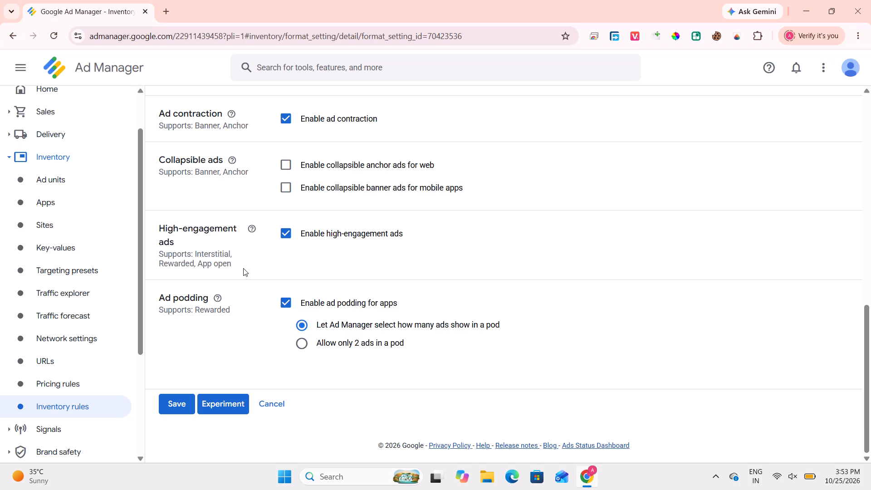
{"action": "scroll", "coordinate": [243, 268], "scroll_direction": "up", "scroll_amount": 1}
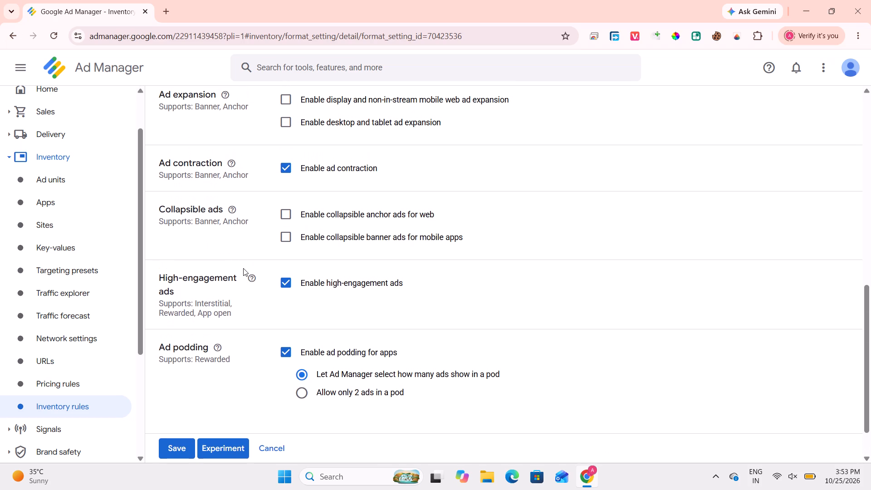
{"action": "scroll", "coordinate": [243, 268], "scroll_direction": "up", "scroll_amount": 1}
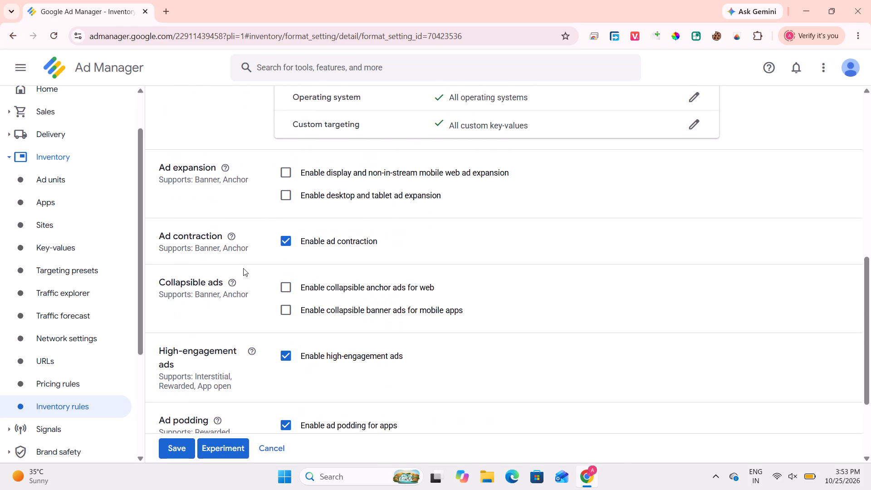
{"action": "scroll", "coordinate": [243, 268], "scroll_direction": "up", "scroll_amount": 5}
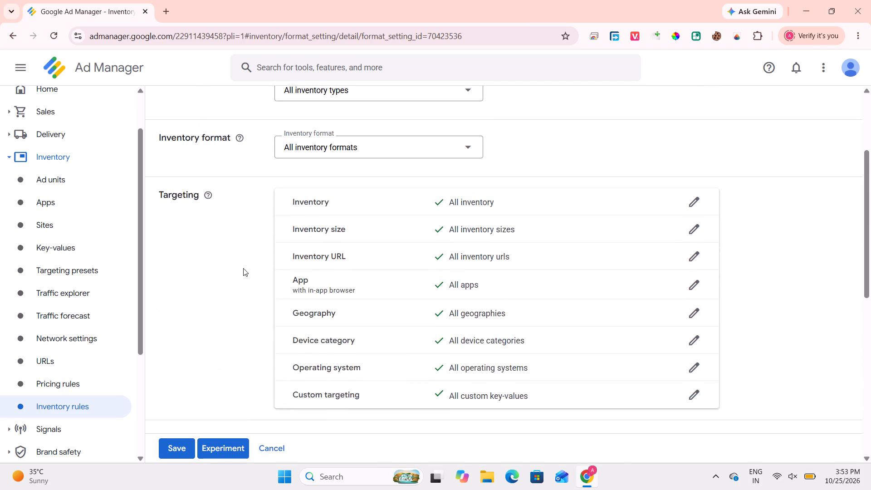
{"action": "scroll", "coordinate": [243, 268], "scroll_direction": "up", "scroll_amount": 2}
{"action": "scroll", "coordinate": [243, 268], "scroll_direction": "down", "scroll_amount": 3}
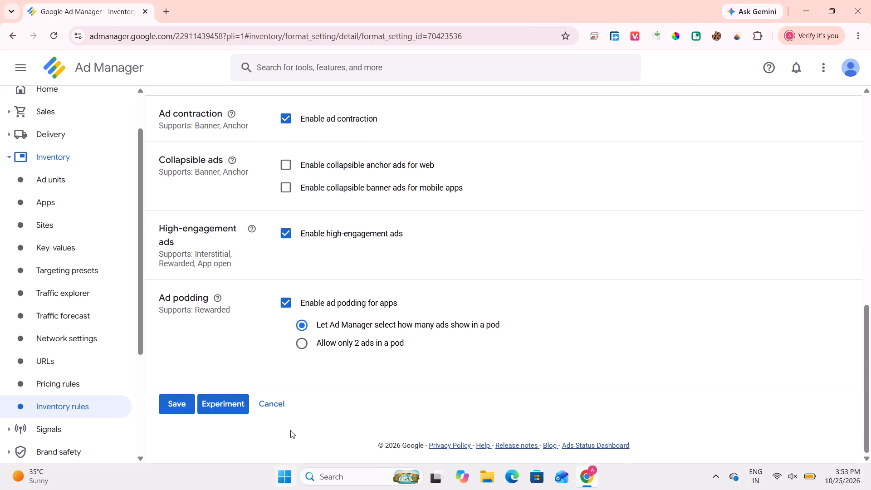
{"action": "left_click", "coordinate": [280, 389]}
{"action": "left_click", "coordinate": [273, 400]}
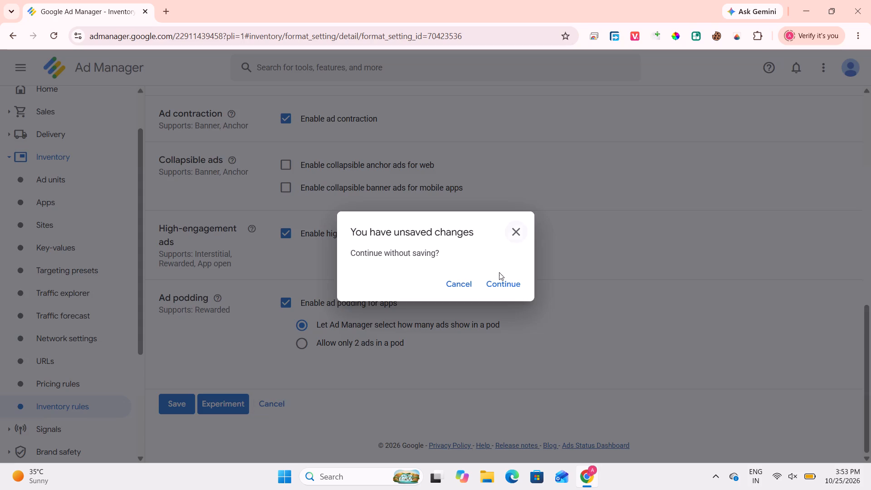
{"action": "left_click", "coordinate": [491, 281]}
Examine the 123 ad format setting in the video settings rules and close it unchanged.
{"action": "left_click", "coordinate": [504, 106]}
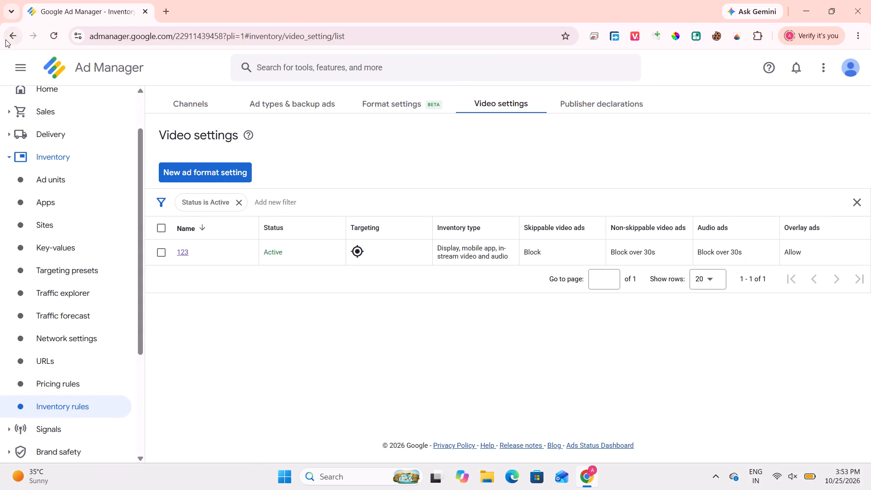
{"action": "left_click", "coordinate": [181, 255]}
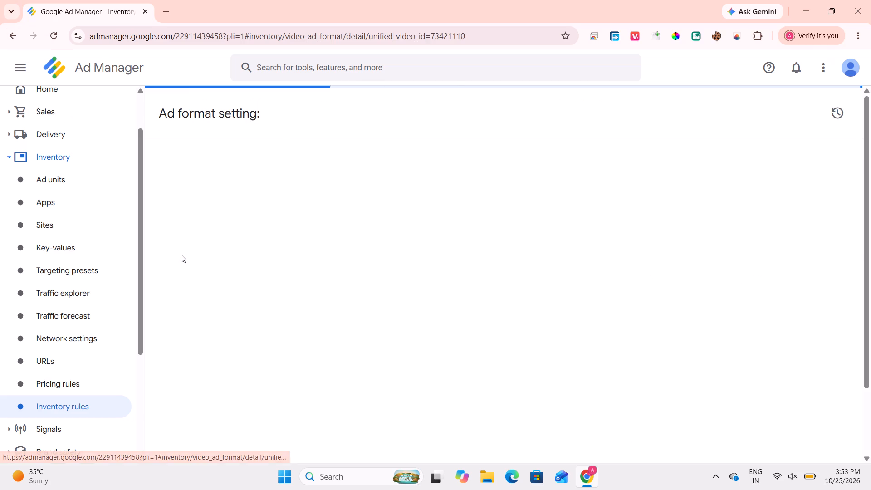
{"action": "scroll", "coordinate": [241, 298], "scroll_direction": "down", "scroll_amount": 3}
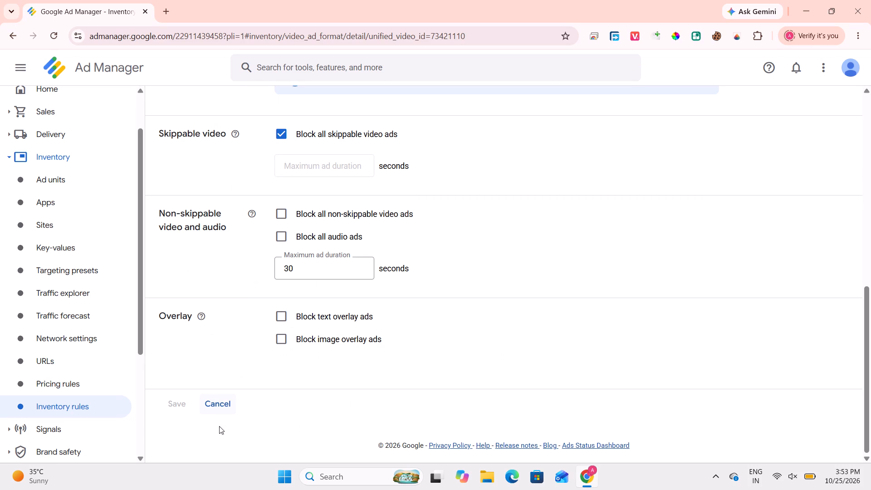
{"action": "left_click", "coordinate": [218, 405]}
Take the 123 ad format setting out of active status in the video settings list.
{"action": "left_click", "coordinate": [163, 255]}
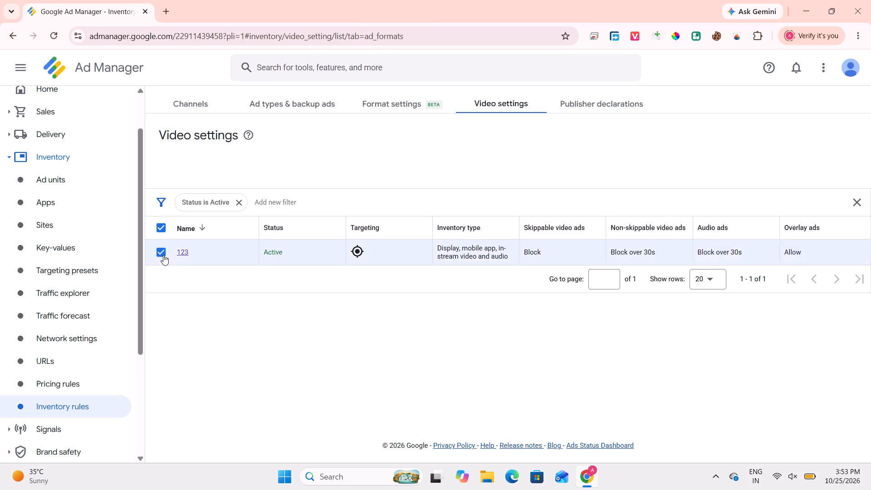
{"action": "left_click", "coordinate": [289, 178]}
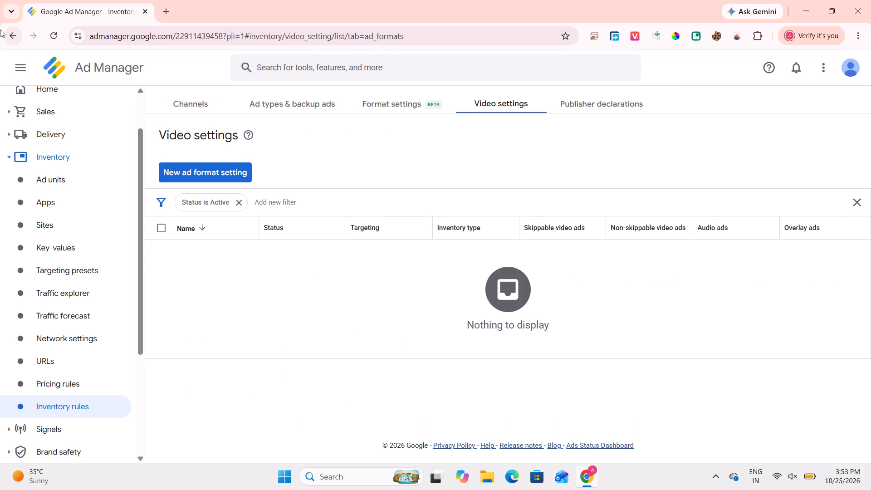
Check the publisher declarations and view the new display publisher declaration form without creating one.
{"action": "left_click", "coordinate": [587, 108]}
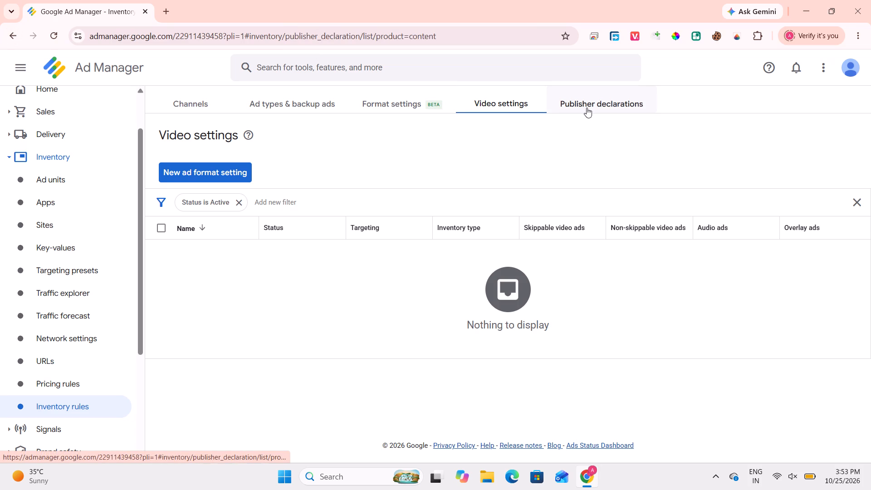
{"action": "left_click", "coordinate": [265, 201]}
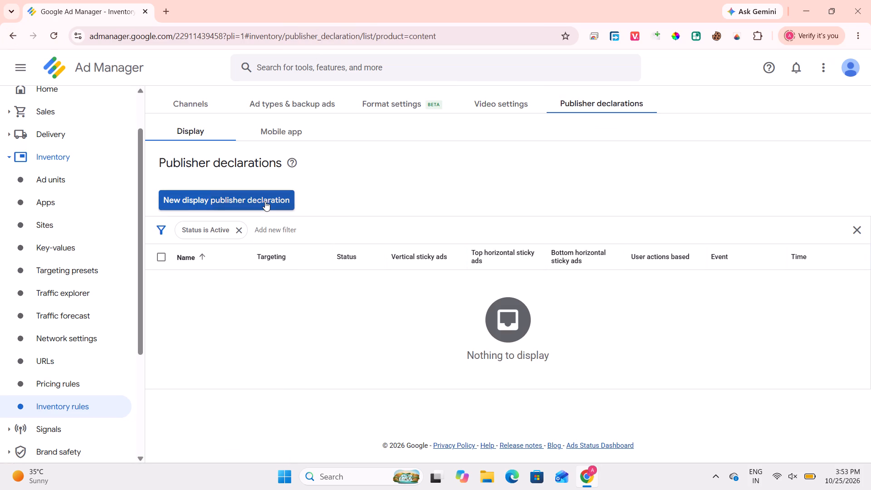
{"action": "scroll", "coordinate": [274, 245], "scroll_direction": "down", "scroll_amount": 3}
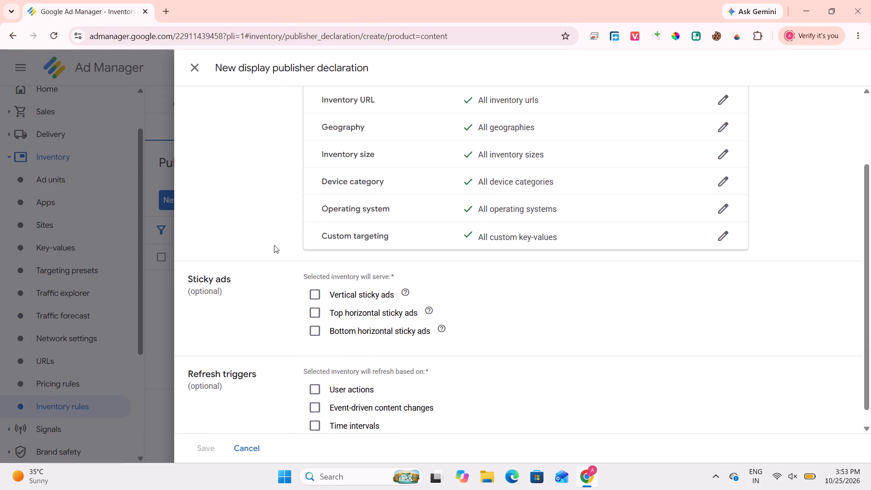
{"action": "scroll", "coordinate": [274, 245], "scroll_direction": "down", "scroll_amount": 2}
{"action": "left_click", "coordinate": [128, 268]}
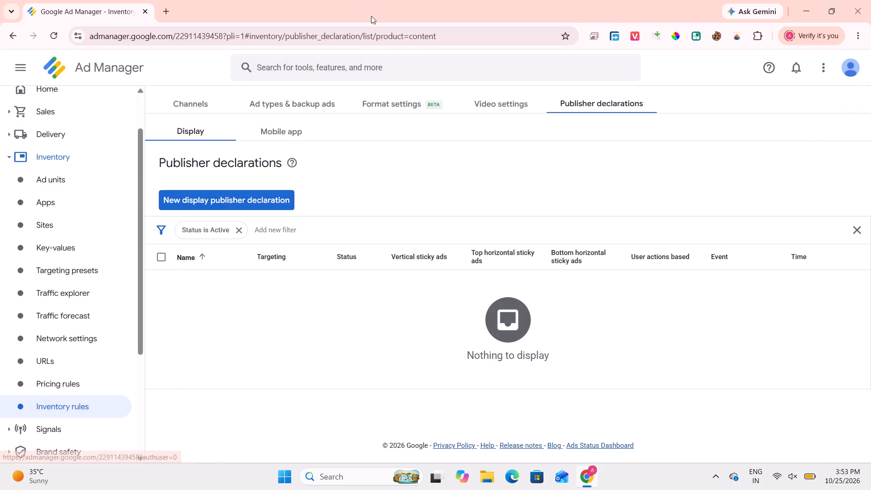
Close the browser window.
{"action": "left_click", "coordinate": [870, 0]}
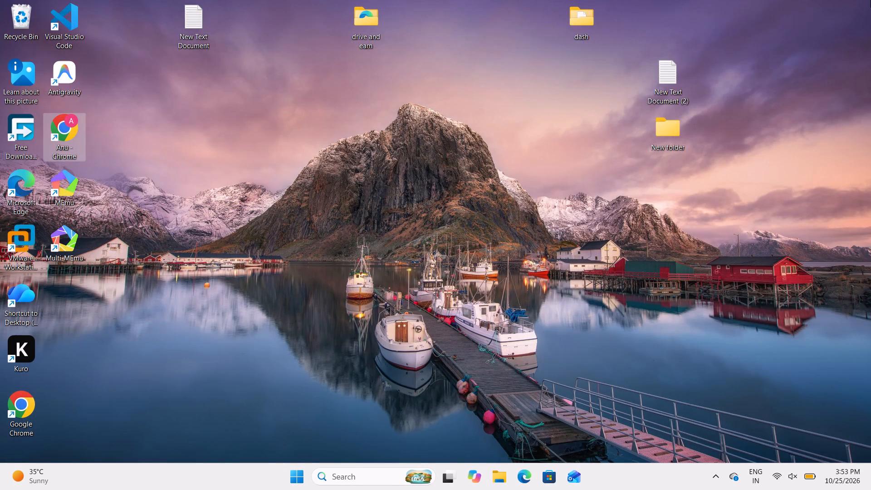